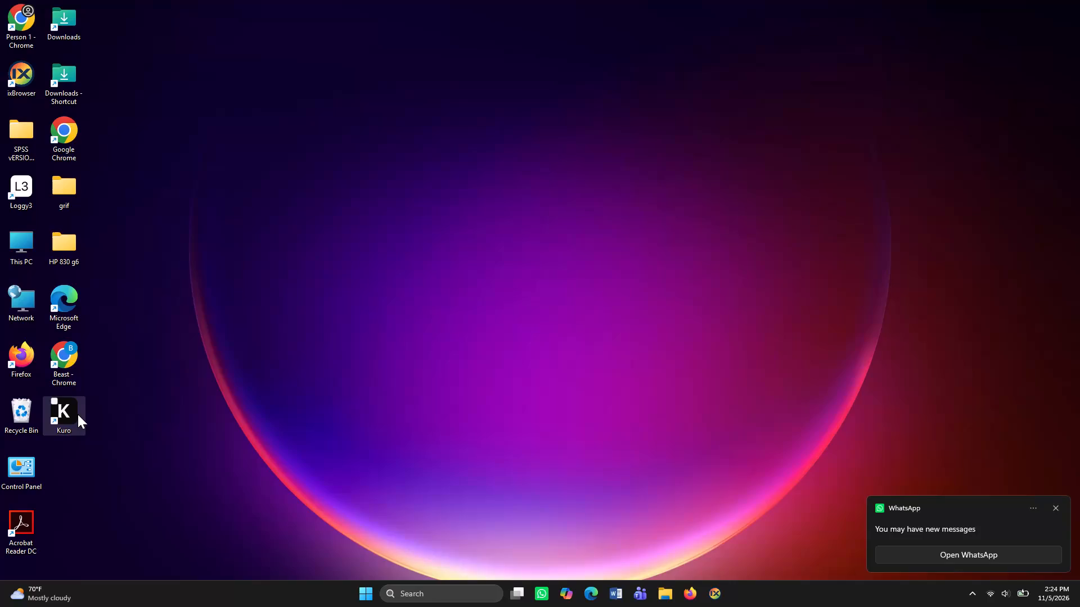
Launch the Kuro application from the desktop.
double_click(78, 414)
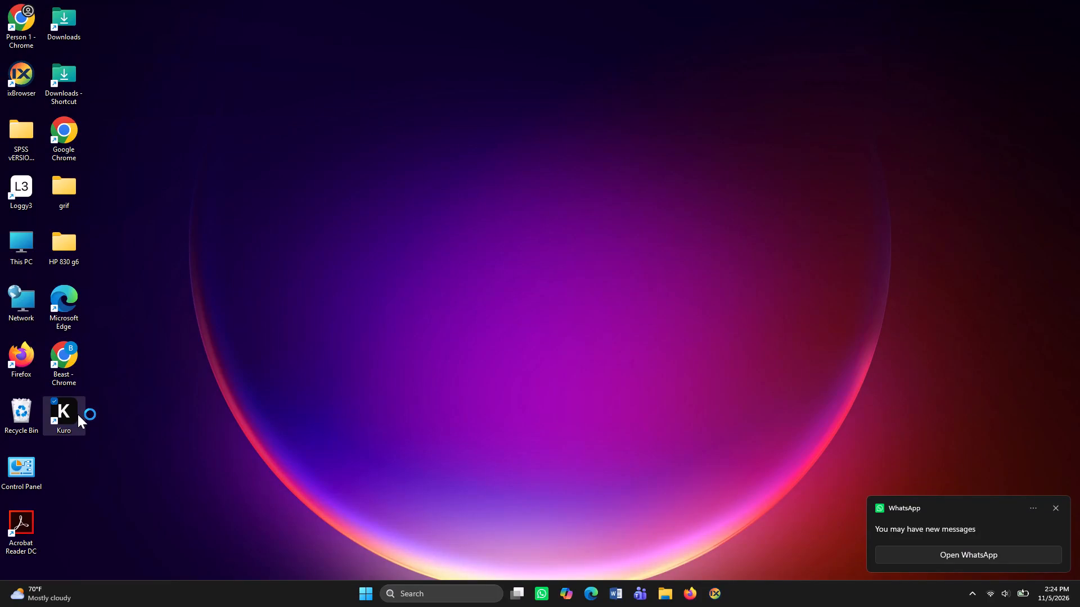
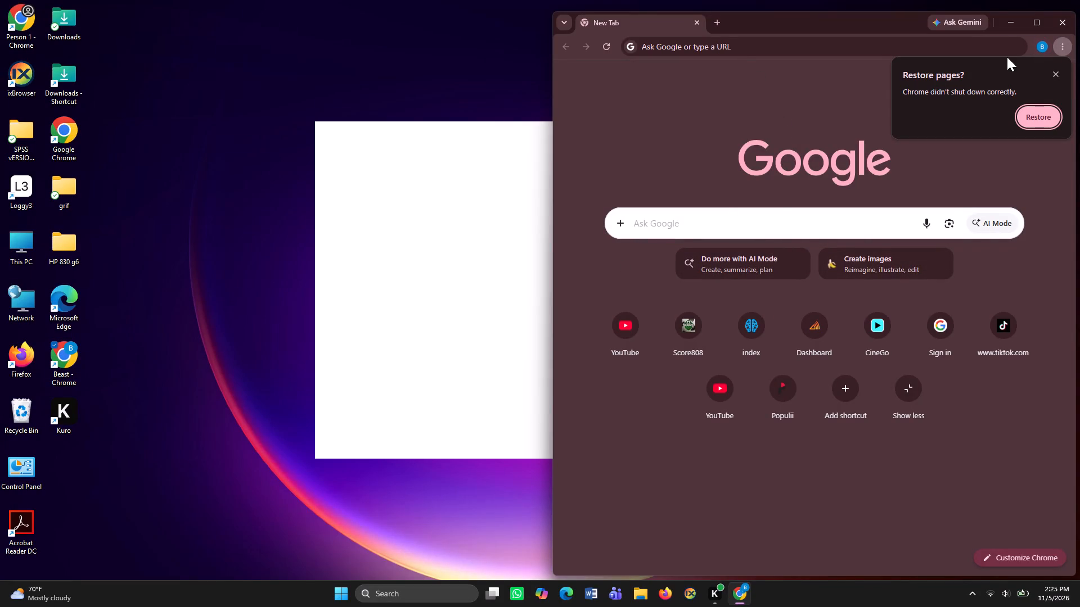
Maximize the Chrome window showing the new tab page.
left_click(1043, 25)
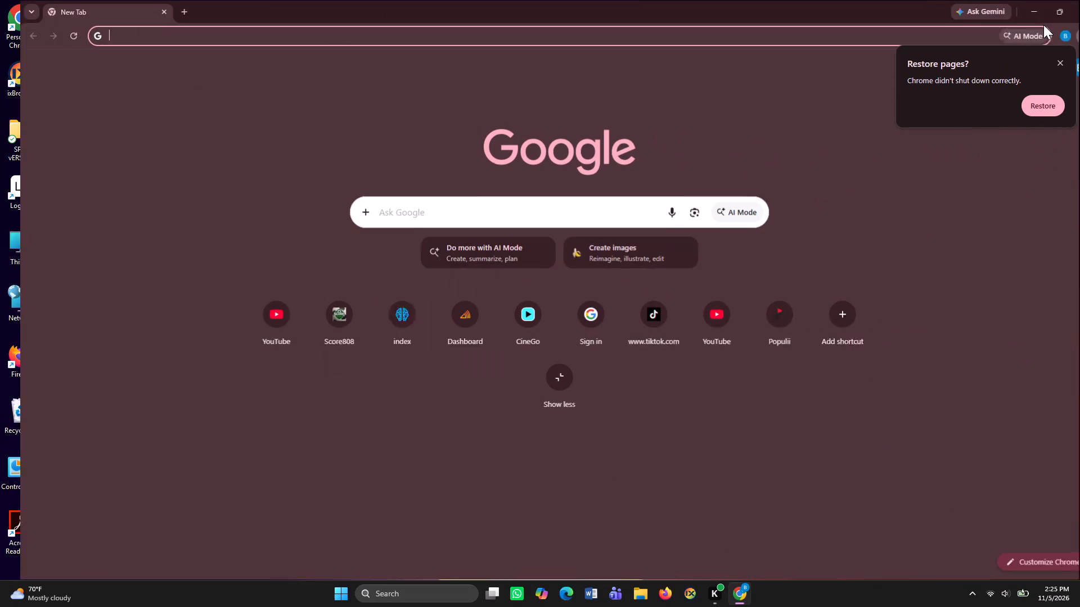
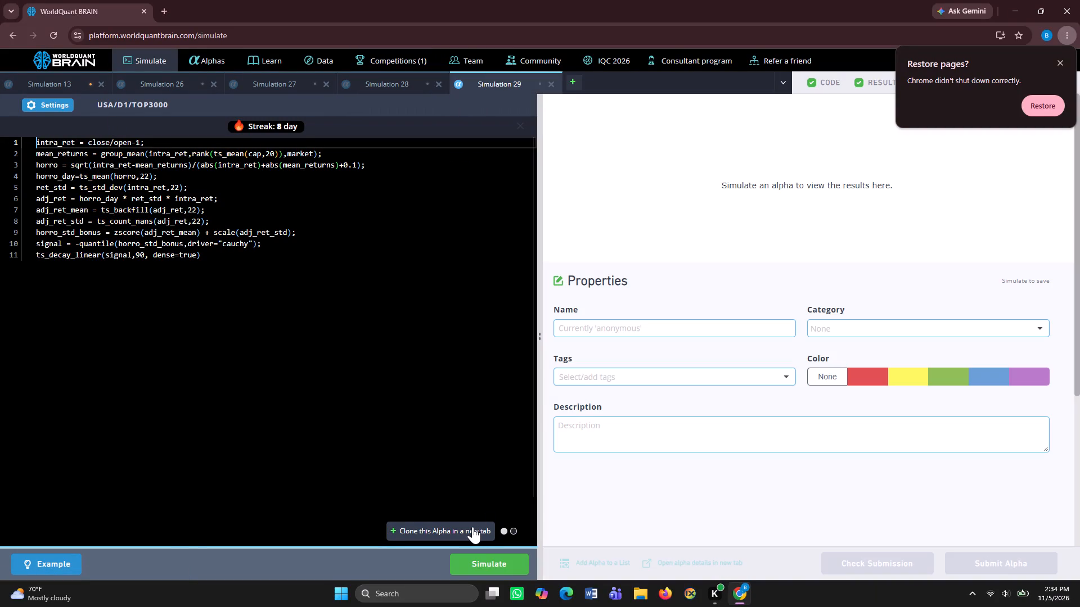
Run the simulation of the alpha expression in Simulation 29 with the existing USA/D1/TOP3000 settings.
left_click(493, 560)
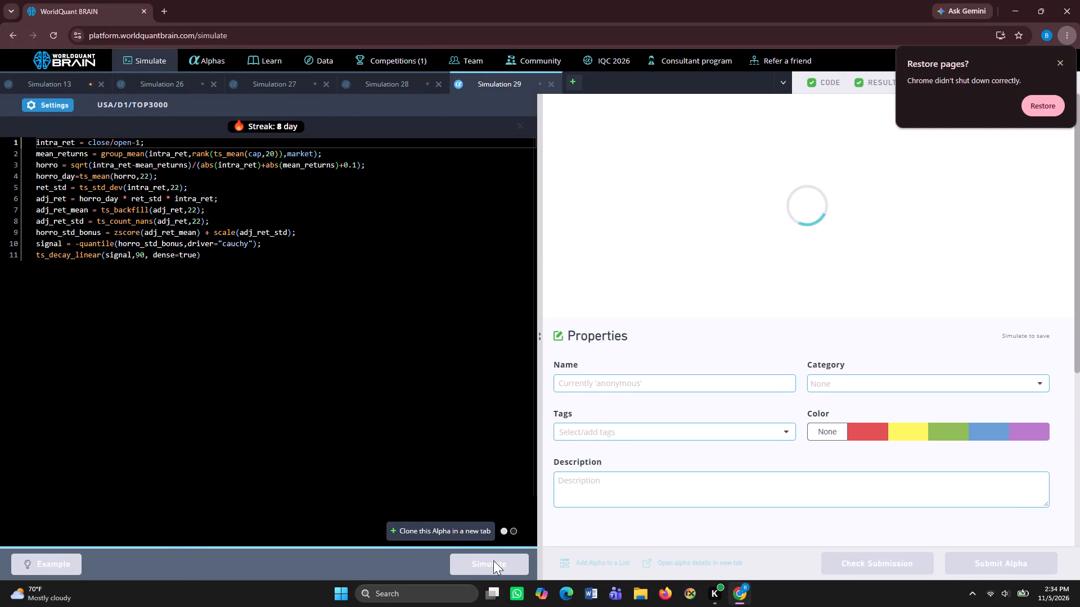
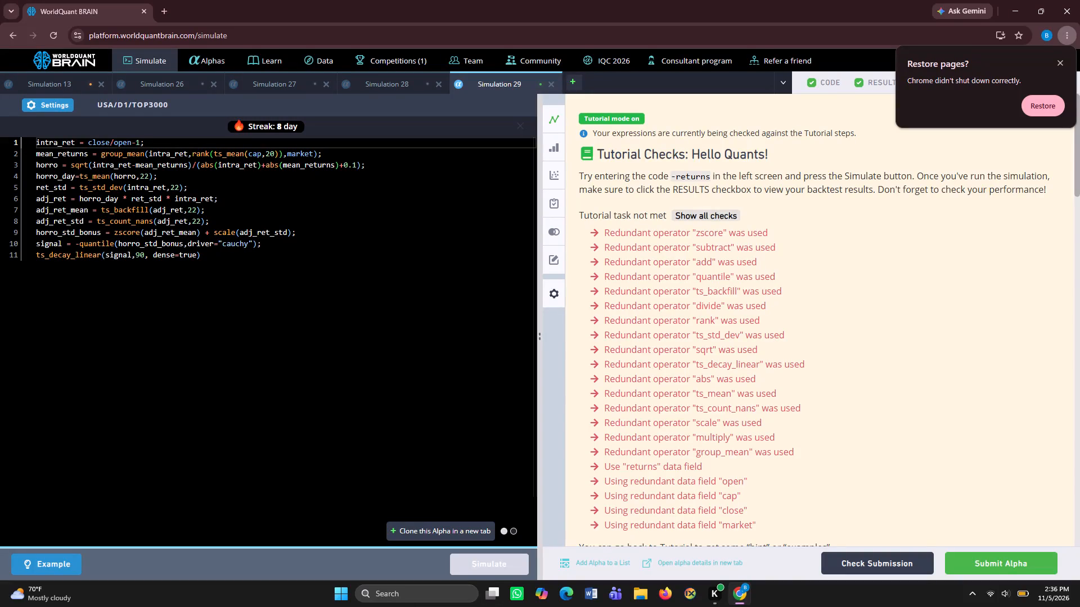
Run the Self Correlation check for the Simulation 29 alpha in the Correlation section of its results.
scroll(740, 460, "down", 2)
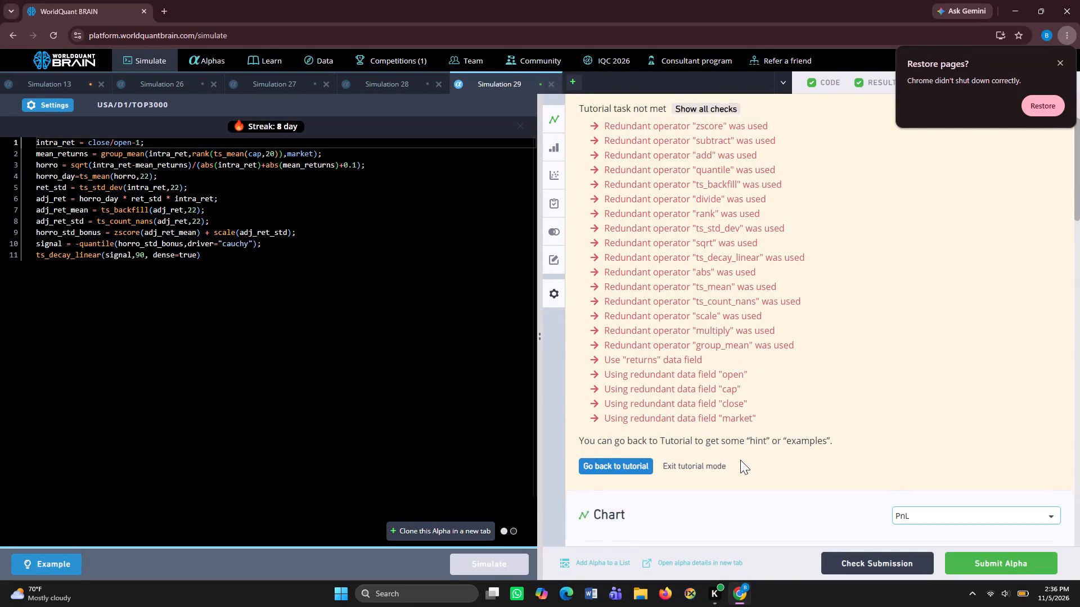
scroll(740, 460, "down", 5)
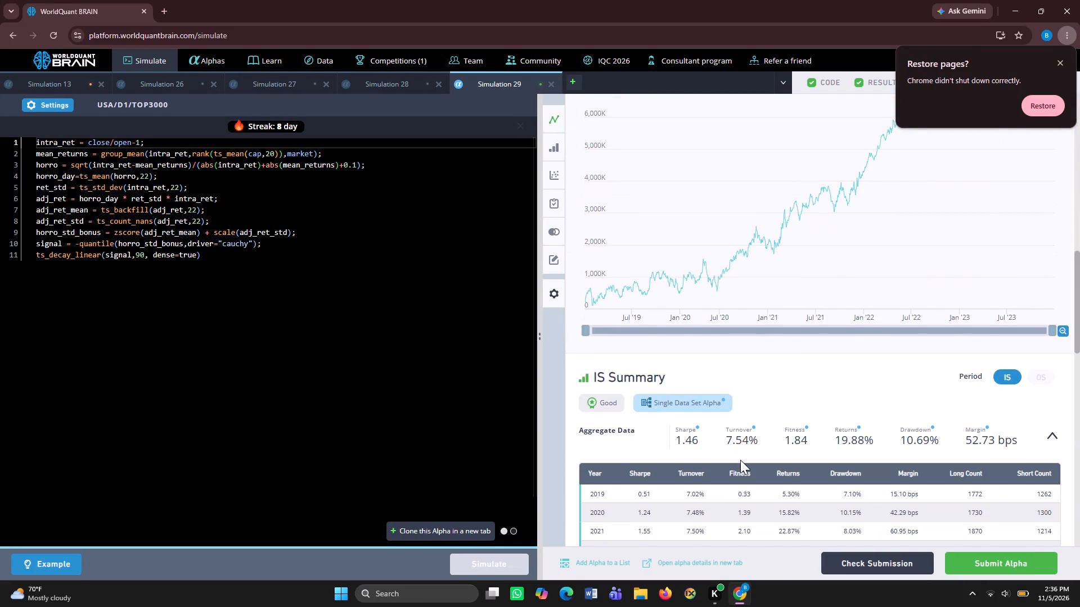
scroll(740, 460, "down", 2)
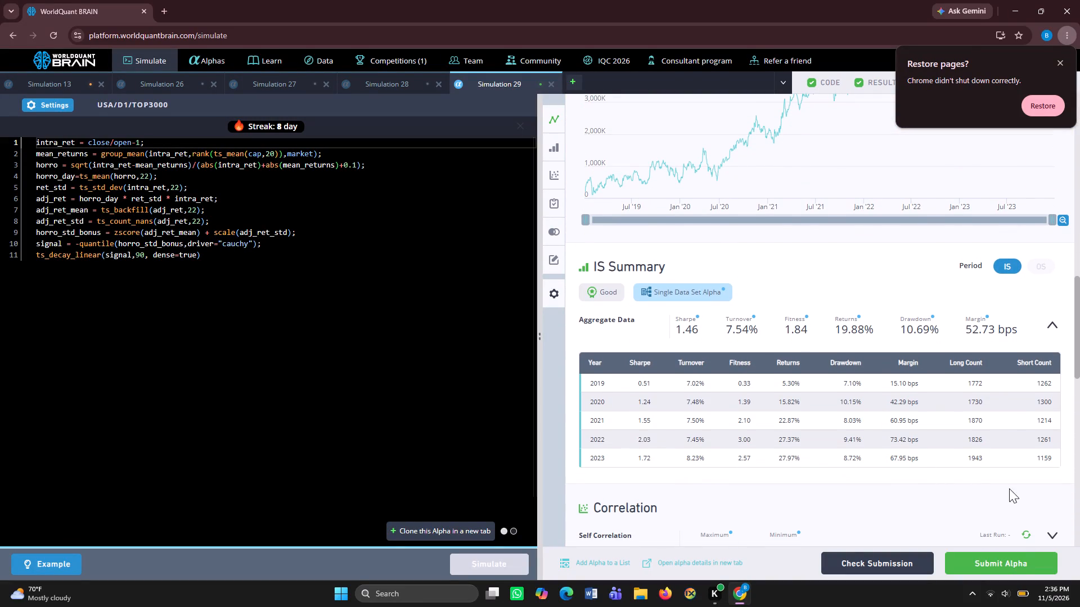
left_click(1021, 532)
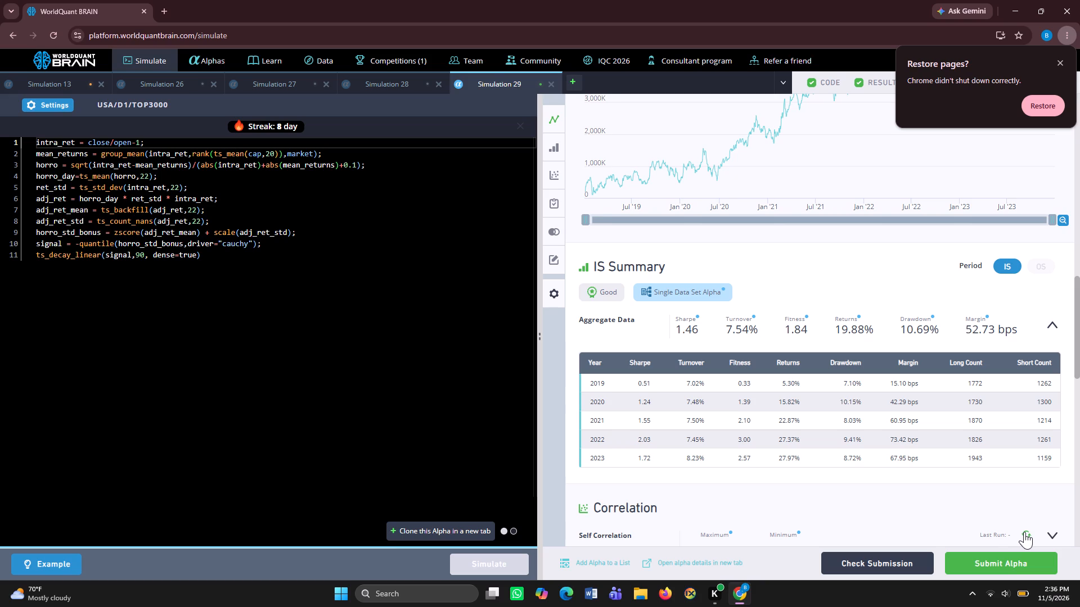
left_click(1024, 532)
scroll(1024, 532, "down", 2)
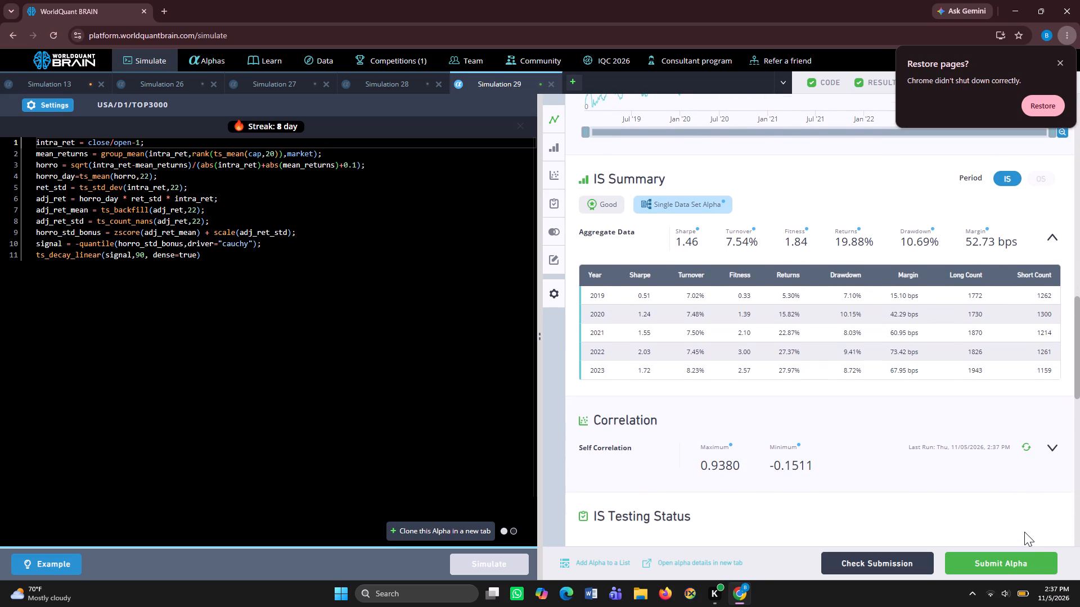
Try to submit the Simulation 29 alpha.
left_click(1016, 559)
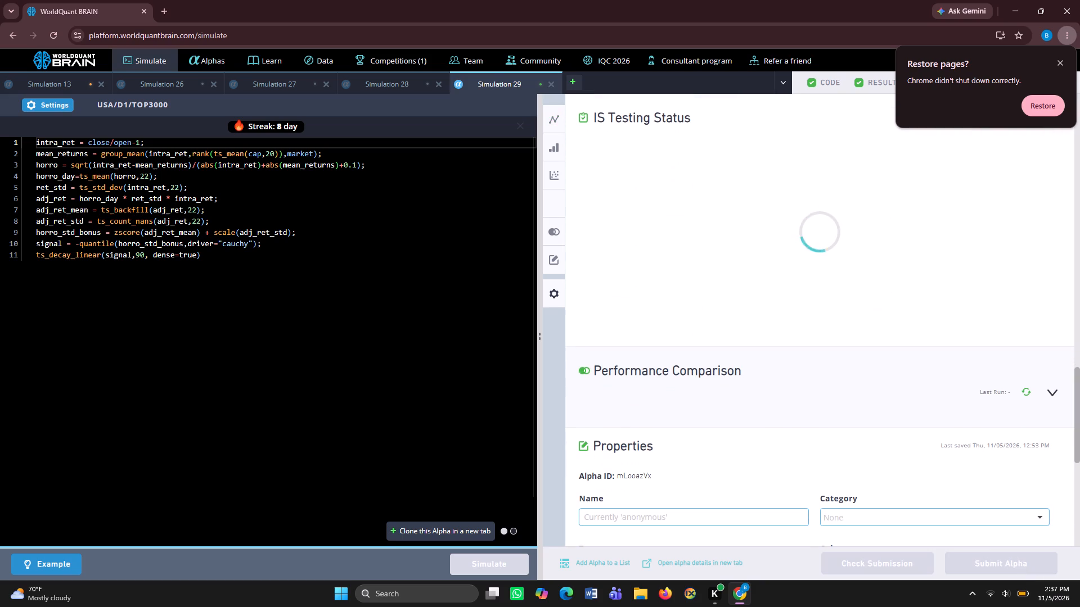
Set the test period to 1 year in the Simulation 29 settings and apply it.
left_click(44, 106)
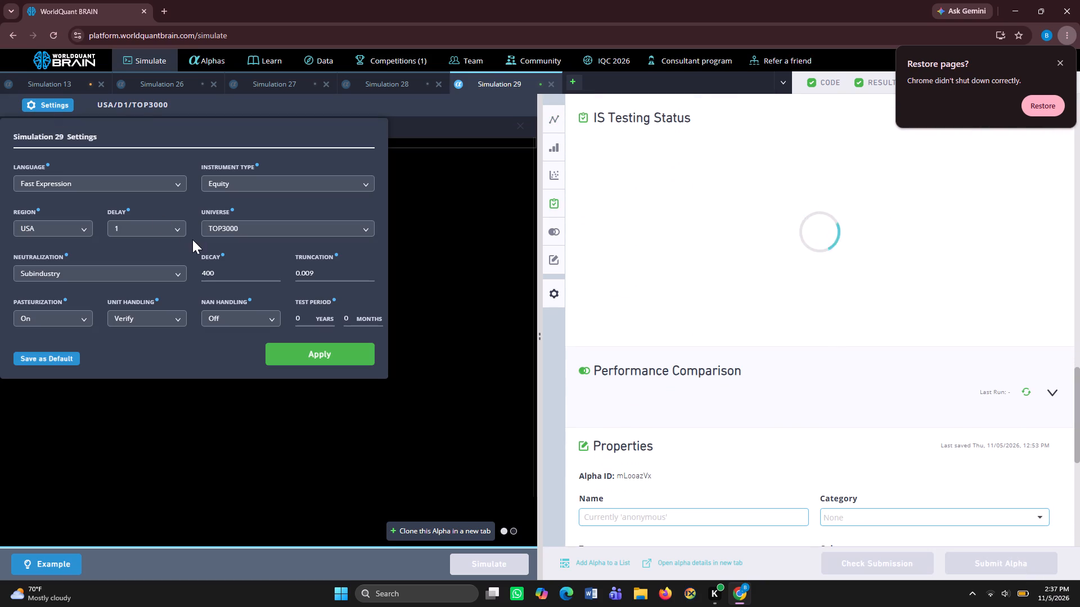
left_click(302, 314)
key("BackSpace")
key("1")
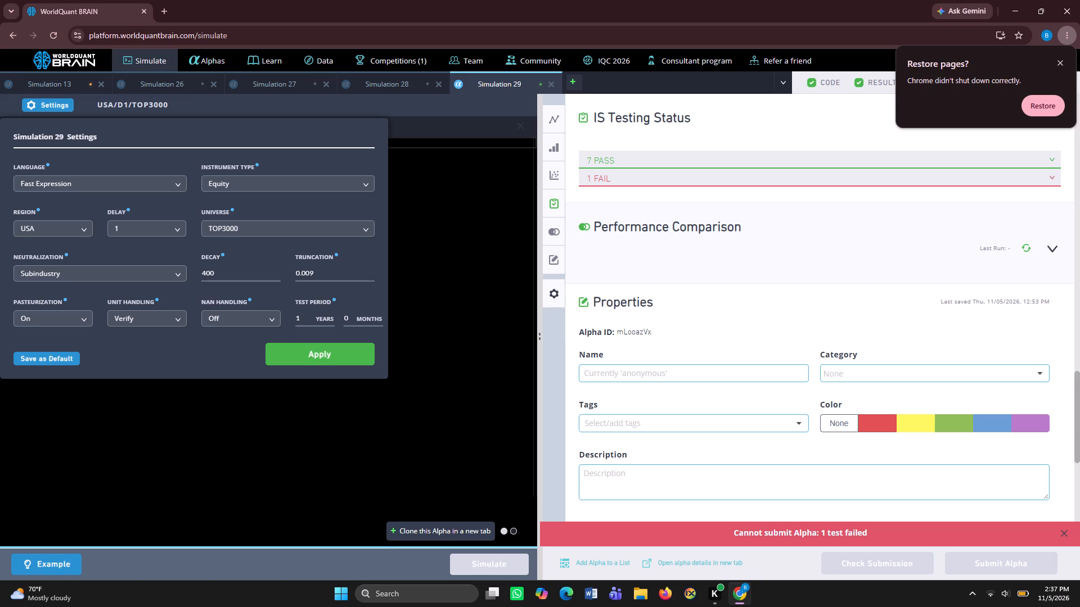
left_click(318, 347)
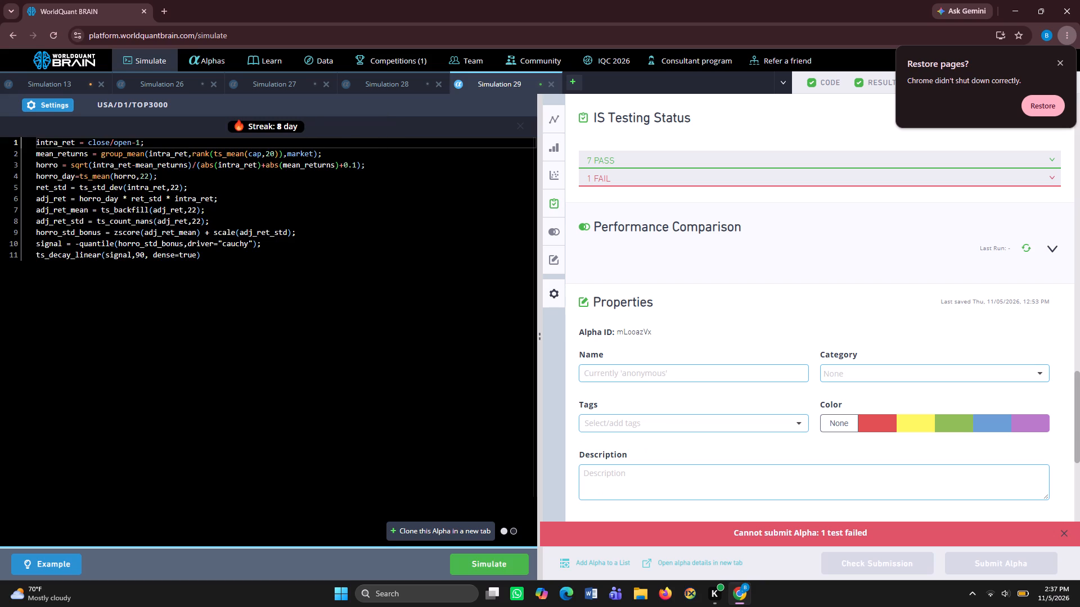
Clone the alpha into a new simulation tab and run its simulation.
left_click(407, 522)
left_click(488, 569)
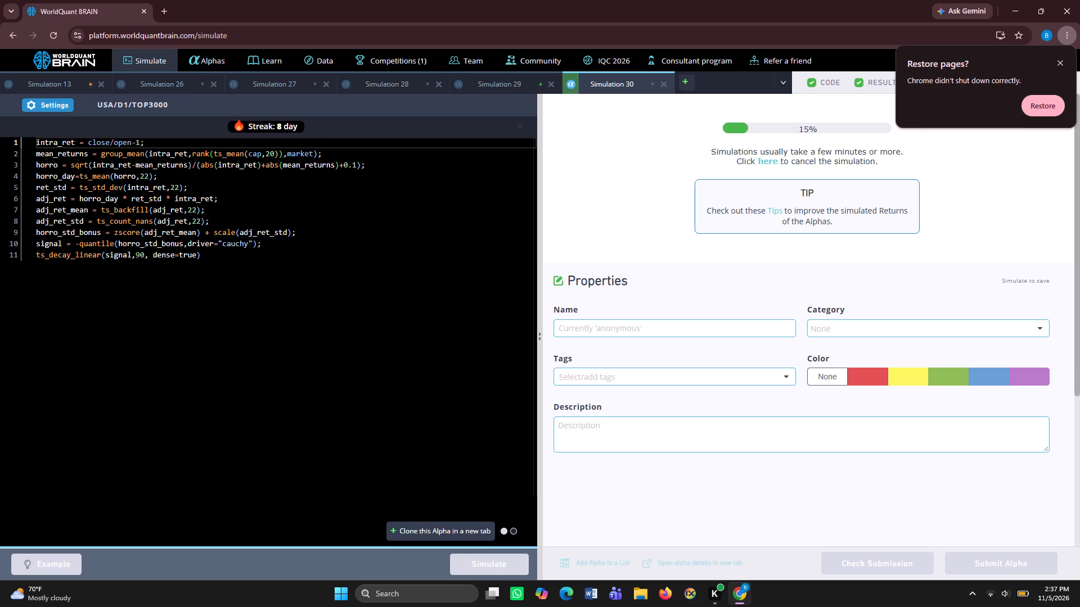
Dismiss the Restore pages prompt without restoring the earlier pages.
left_click(1060, 59)
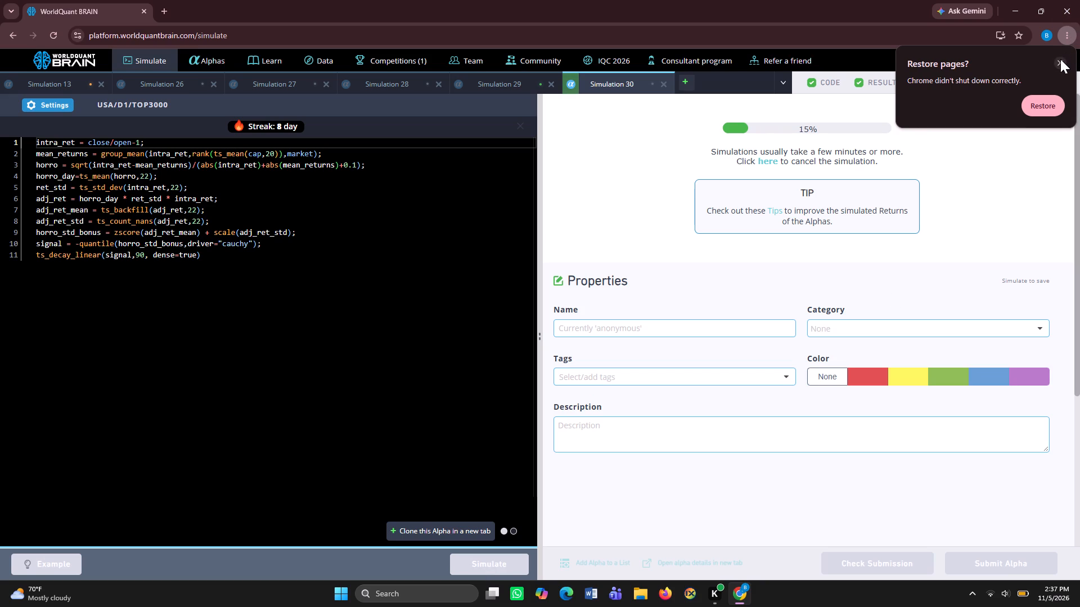
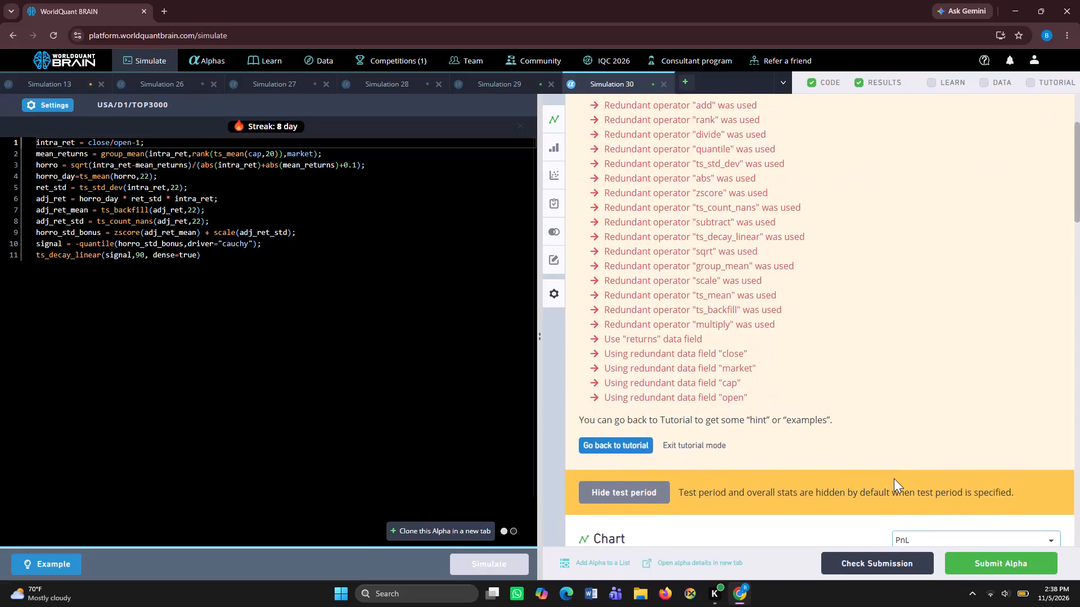
Run the self-correlation check for the Simulation 30 alpha.
scroll(894, 478, "down", 3)
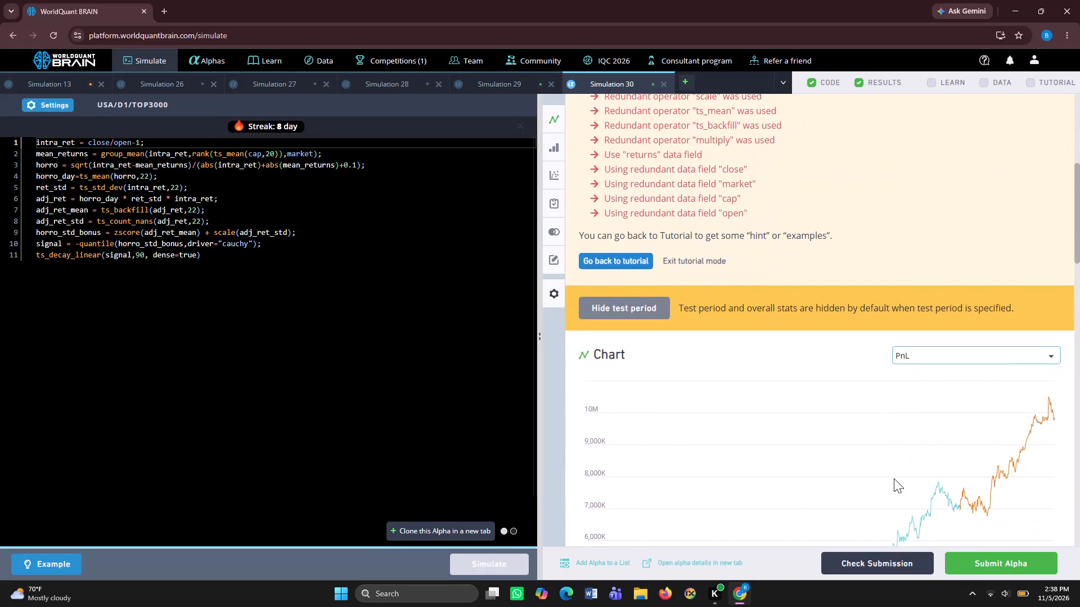
scroll(894, 478, "down", 3)
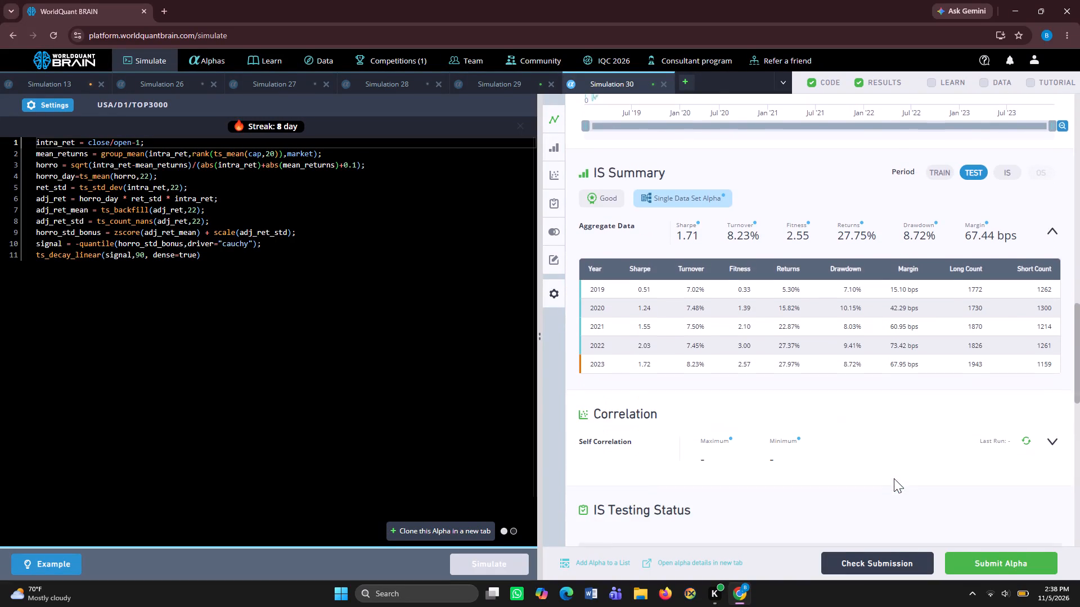
scroll(894, 478, "down", 1)
left_click(1023, 372)
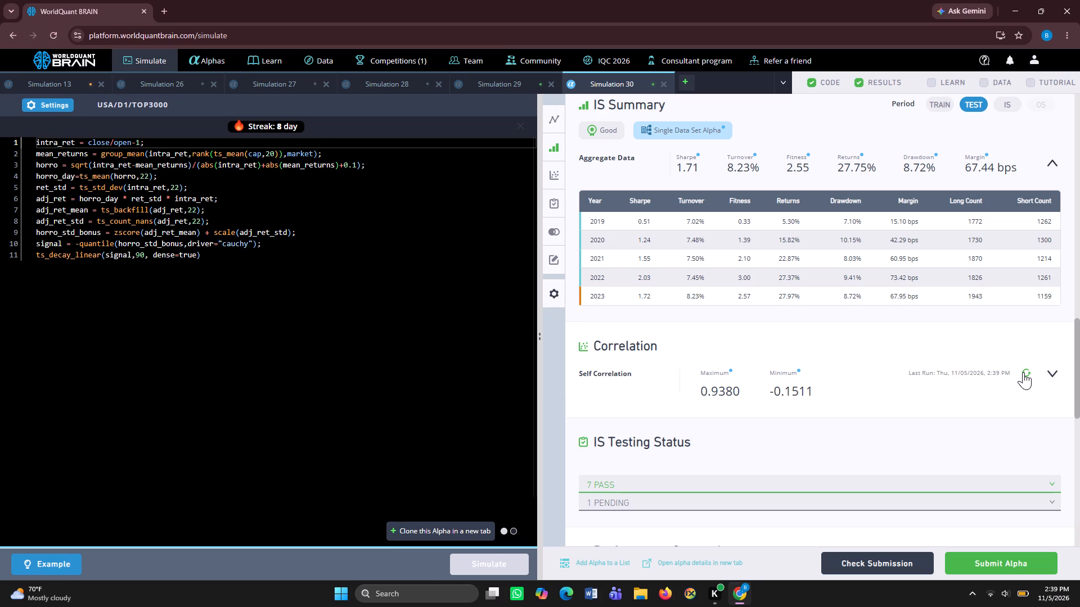
Try to submit the Simulation 30 alpha.
scroll(1058, 471, "up", 1)
left_click(1035, 560)
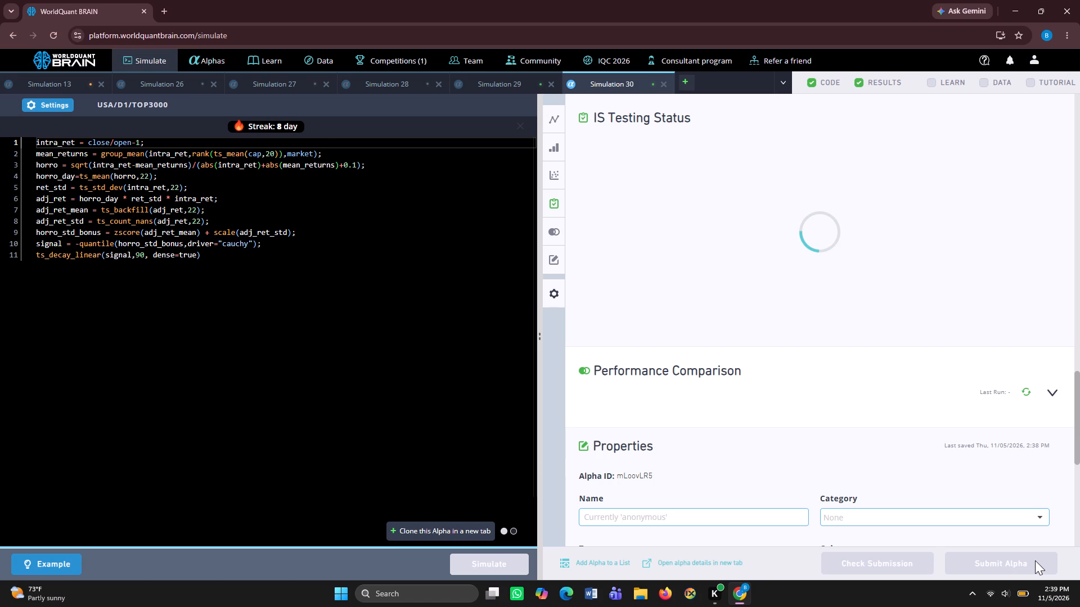
Change the Simulation 30 universe setting to TOP2000 and apply it.
left_click(52, 103)
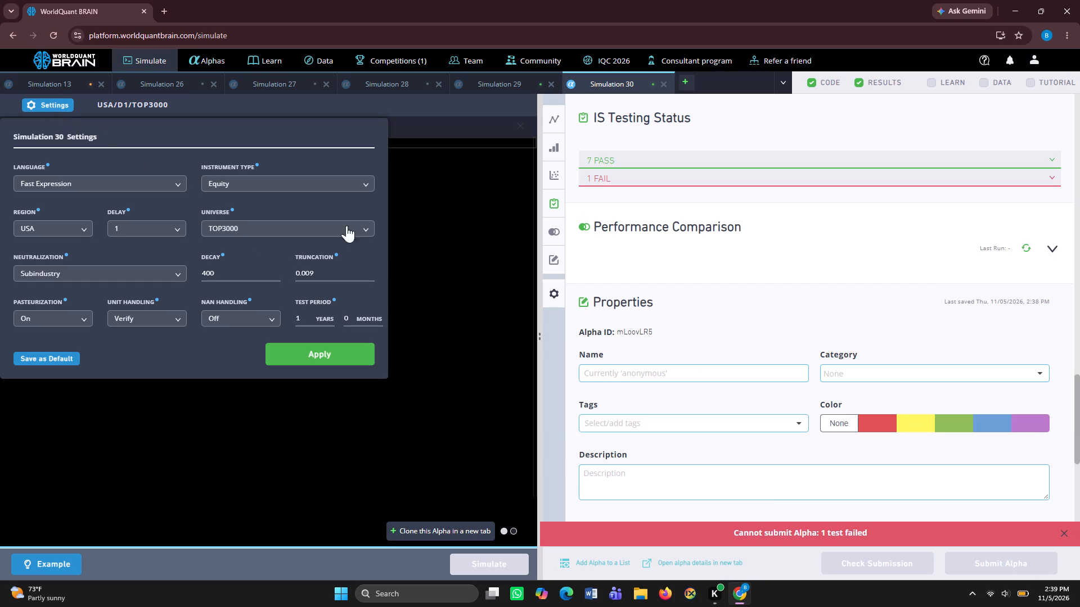
left_click(368, 228)
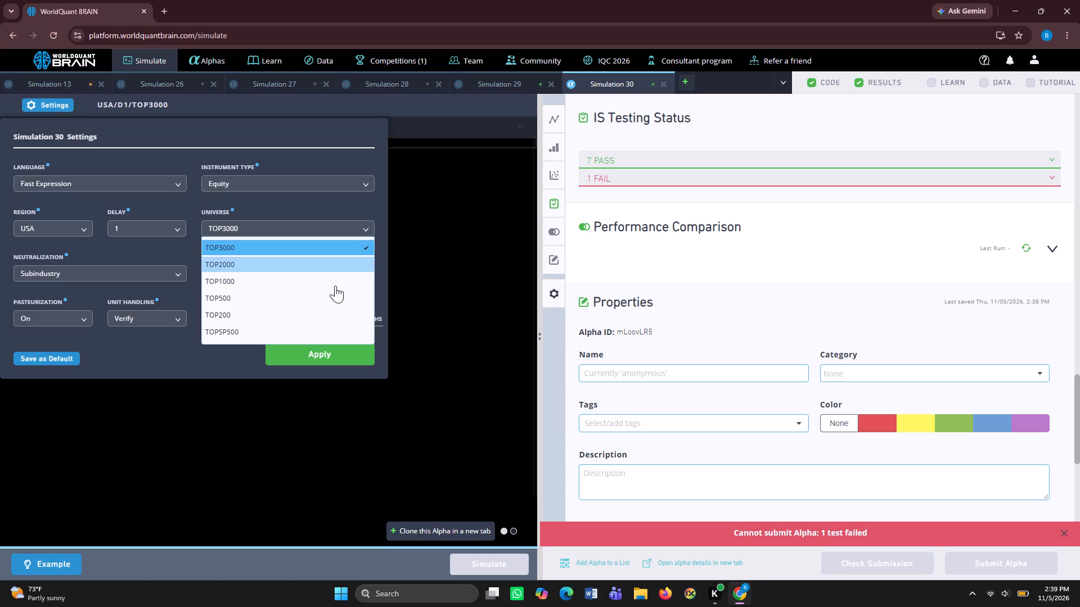
left_click(334, 261)
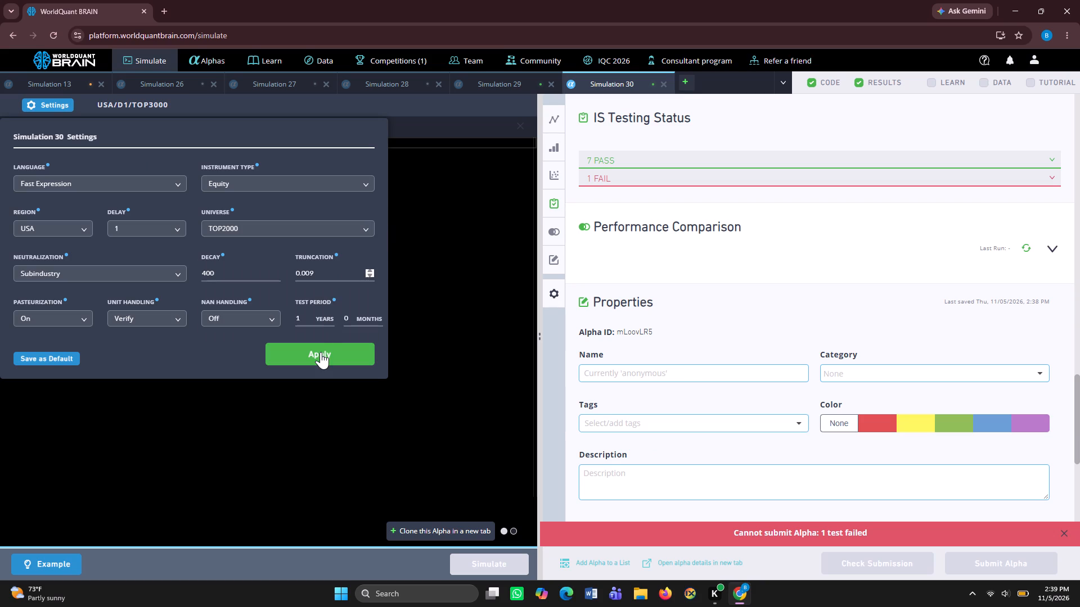
left_click(321, 352)
Clone the TOP2000 version of the alpha into a new simulation tab and run its simulation.
left_click(439, 528)
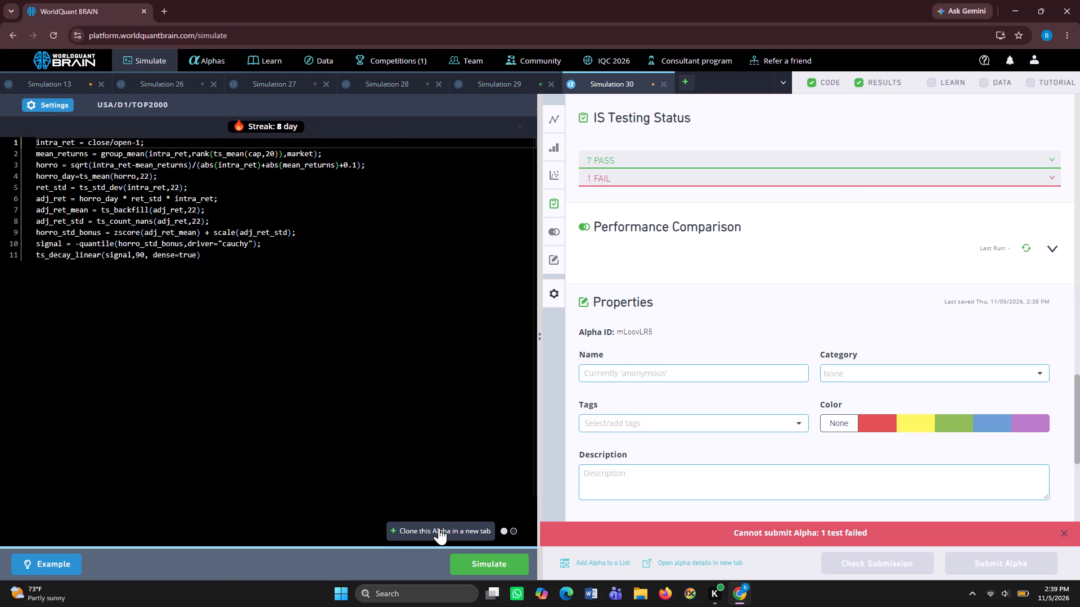
left_click(482, 560)
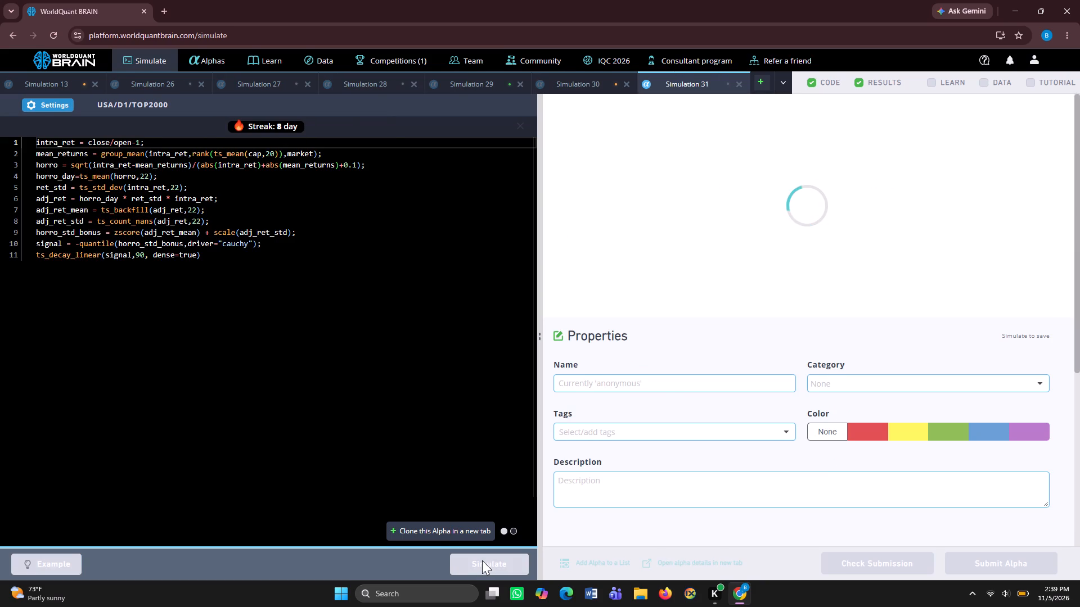
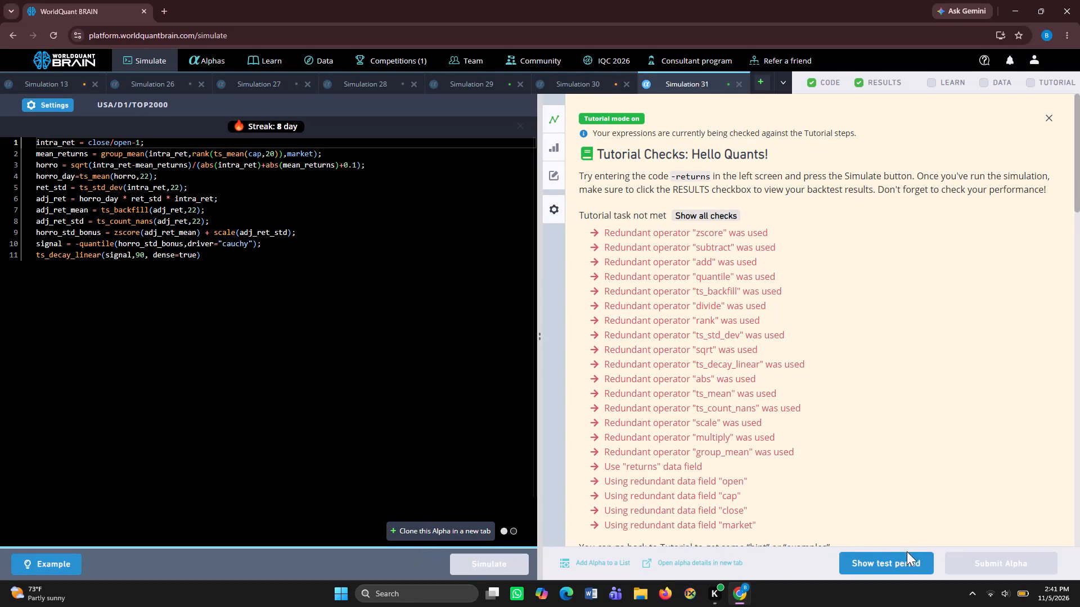
Reveal the test period of the Simulation 31 alpha and run its self-correlation check.
left_click(902, 559)
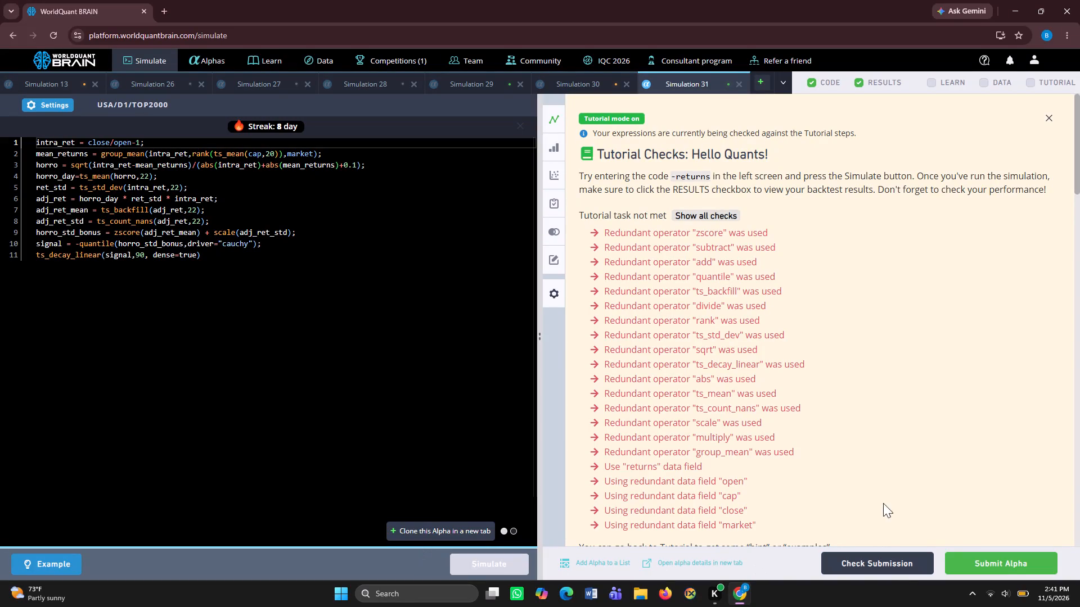
scroll(882, 489, "down", 5)
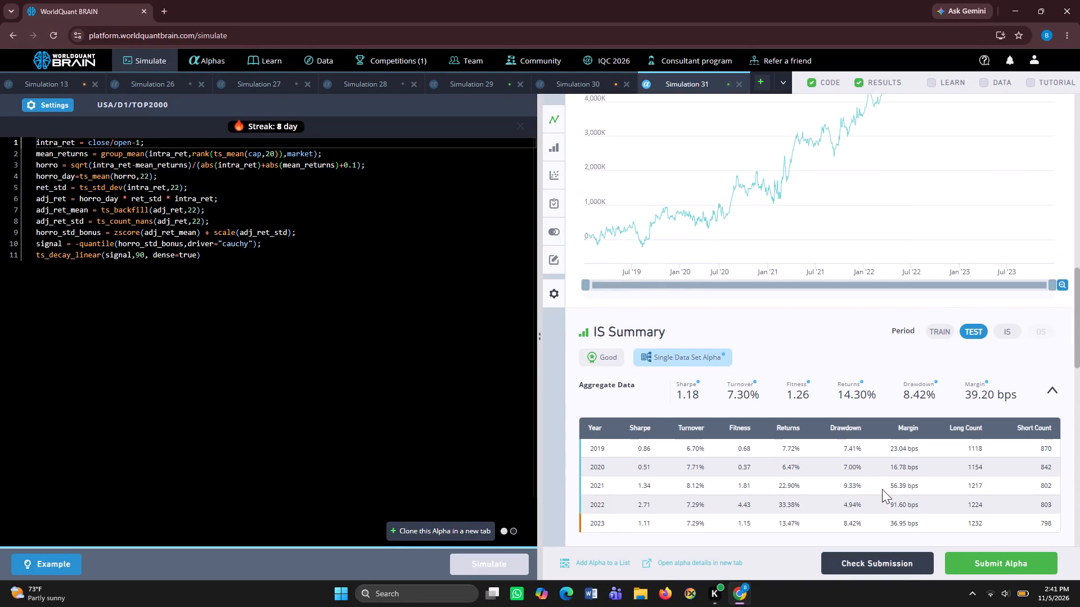
scroll(882, 489, "down", 1)
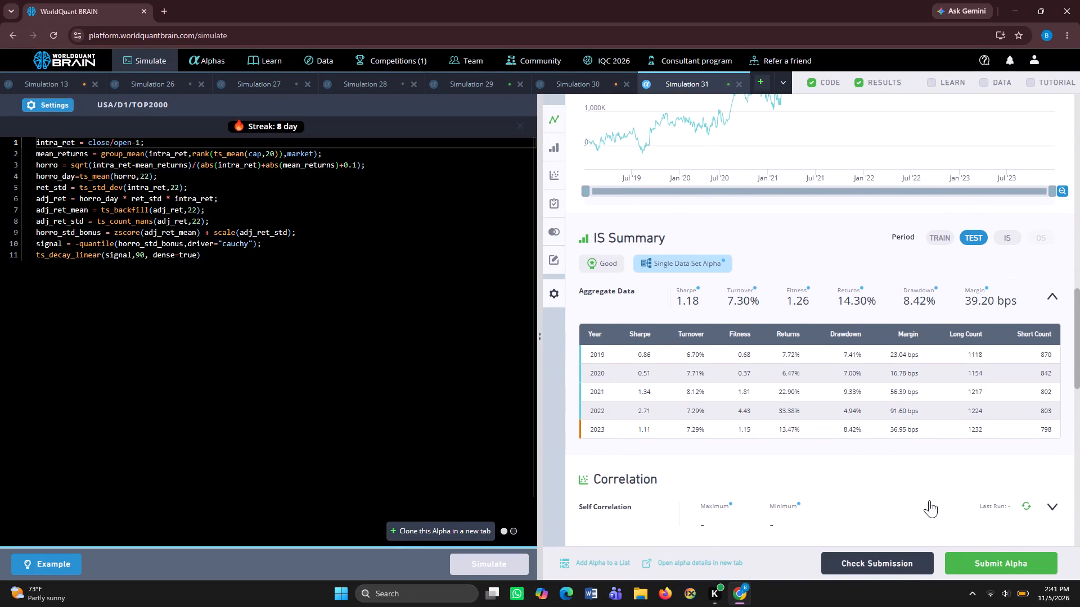
left_click(1025, 505)
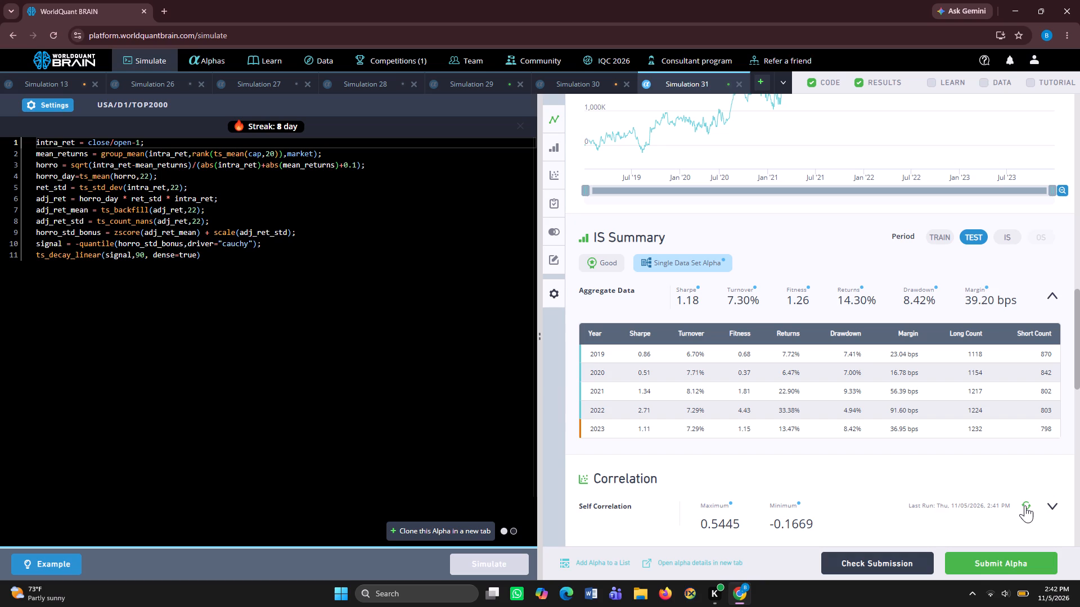
Submit the Simulation 31 alpha.
left_click(994, 565)
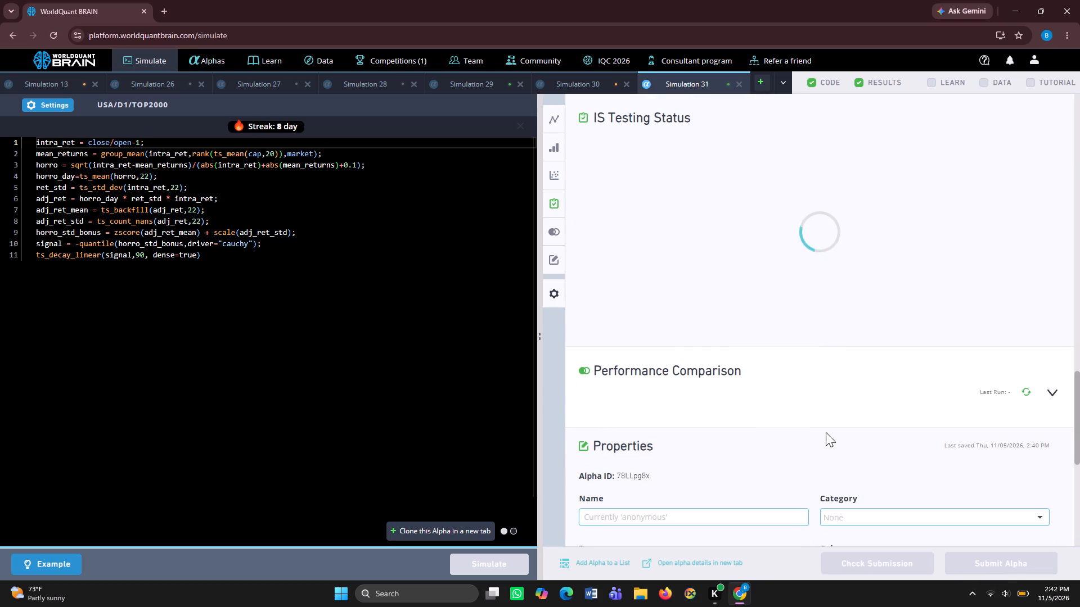
Set the test period to 0 years in the Simulation 31 settings and apply the change.
left_click(56, 102)
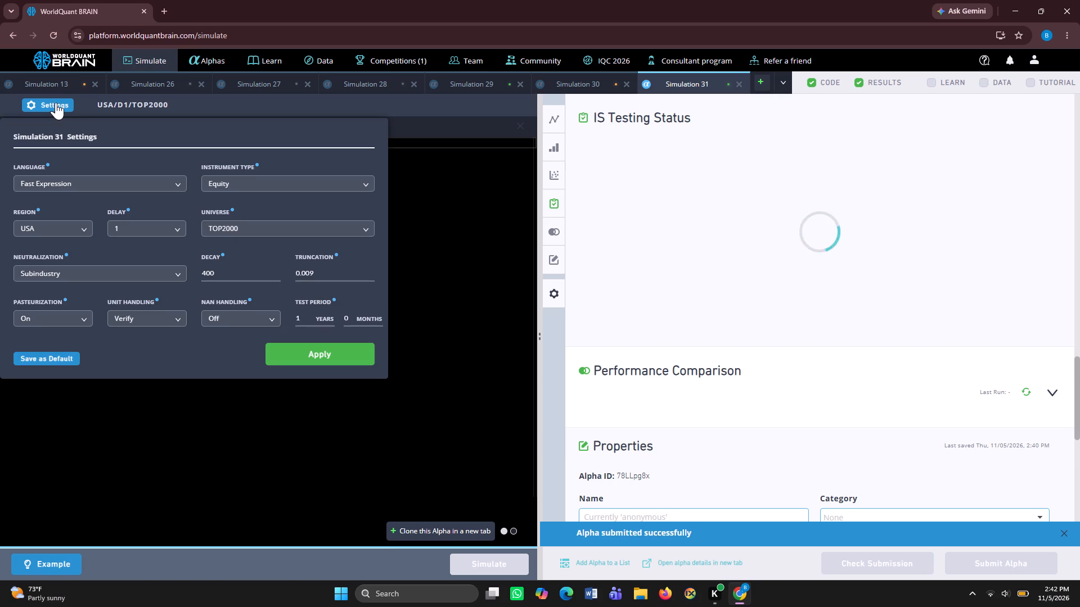
left_click(303, 311)
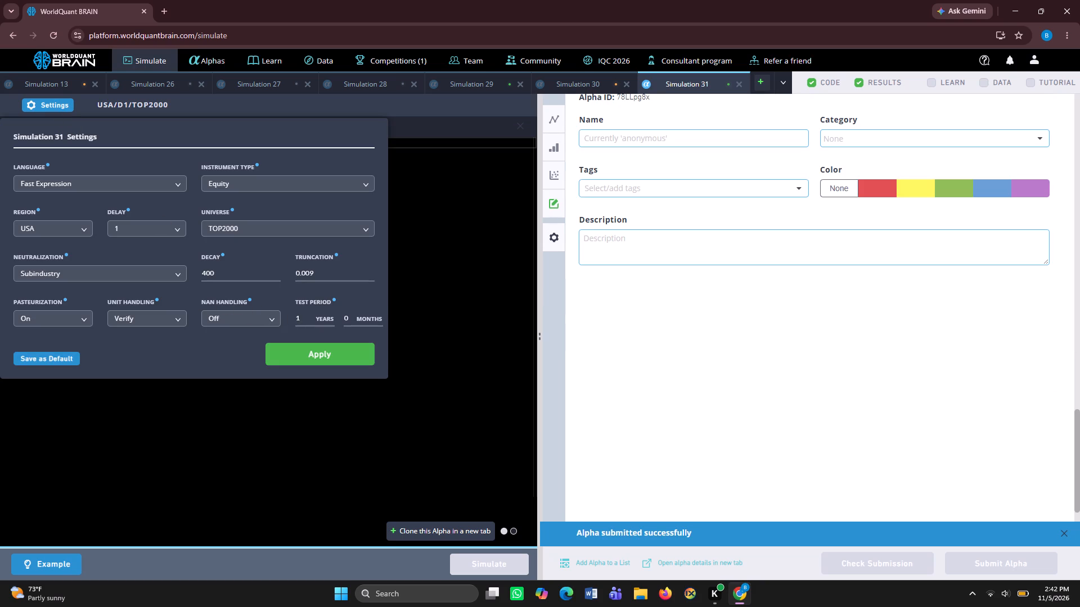
key("BackSpace")
key("0")
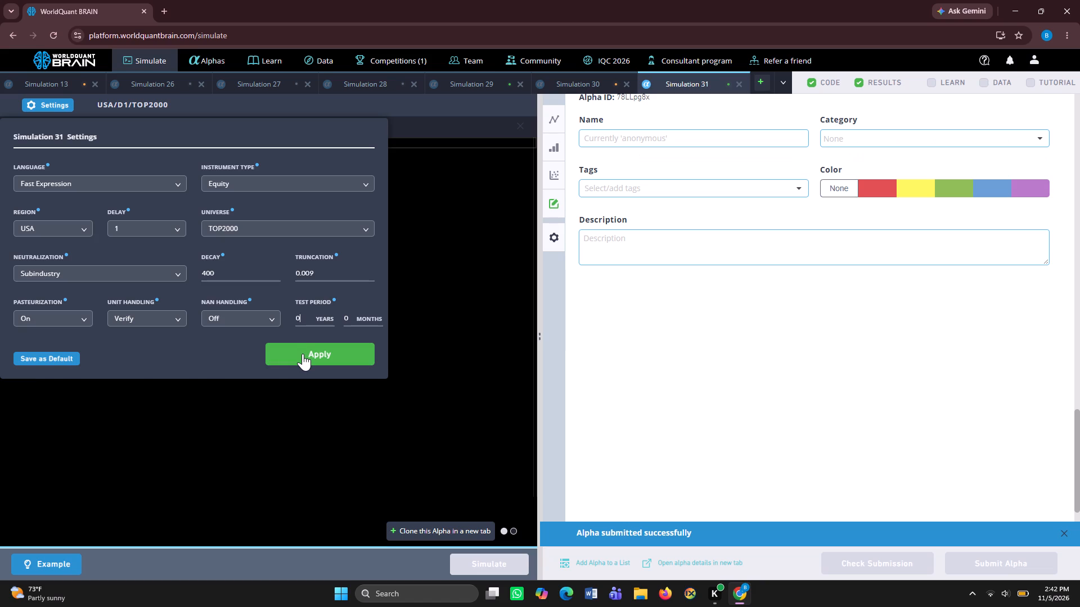
left_click(303, 354)
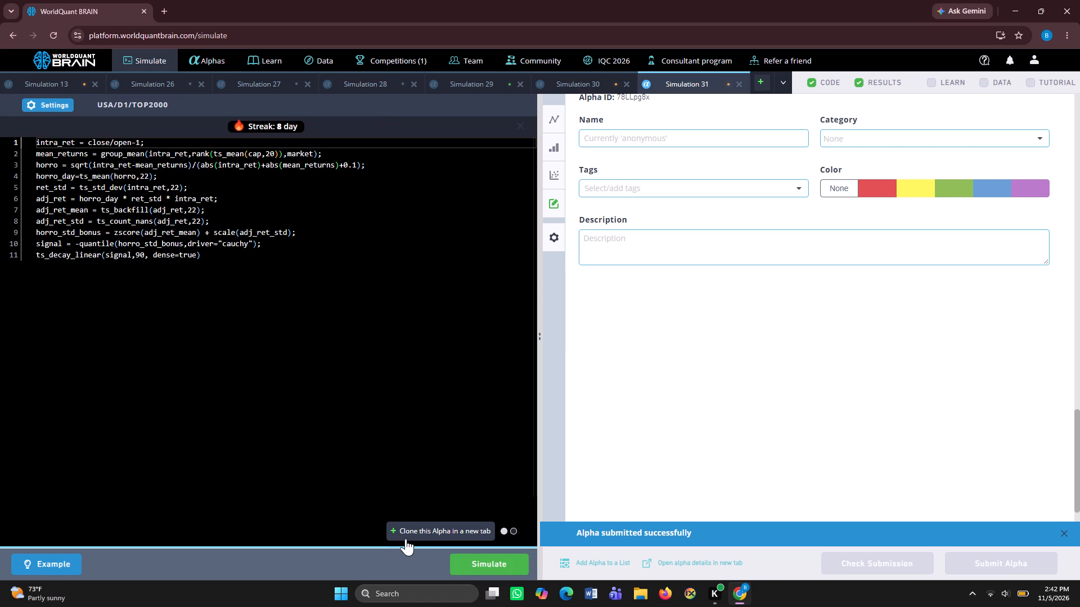
Clone the Simulation 31 alpha into a new simulation and start simulating the clone.
left_click(423, 526)
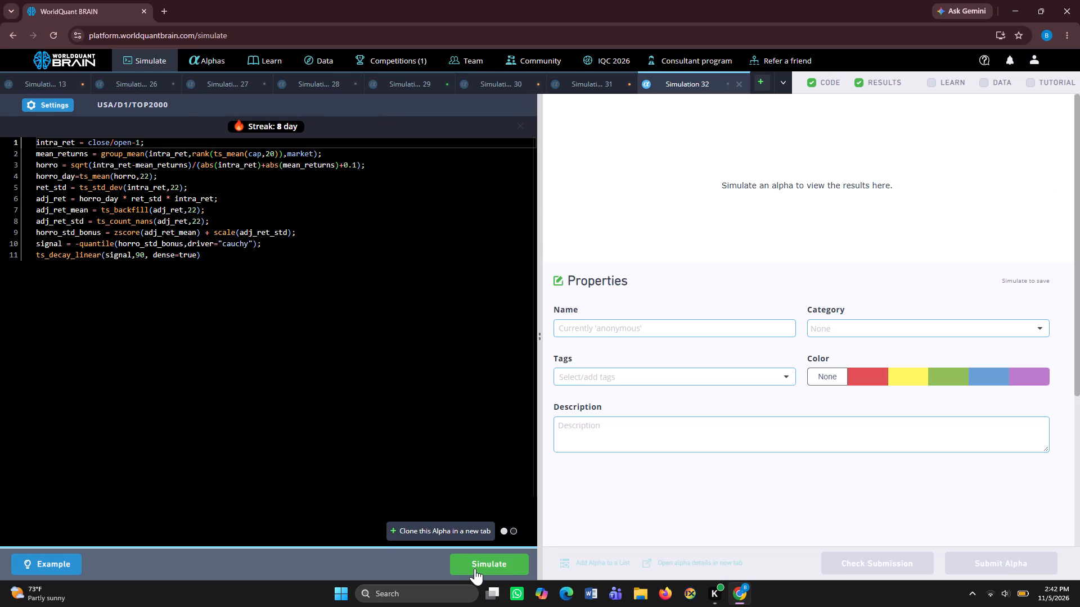
left_click(475, 569)
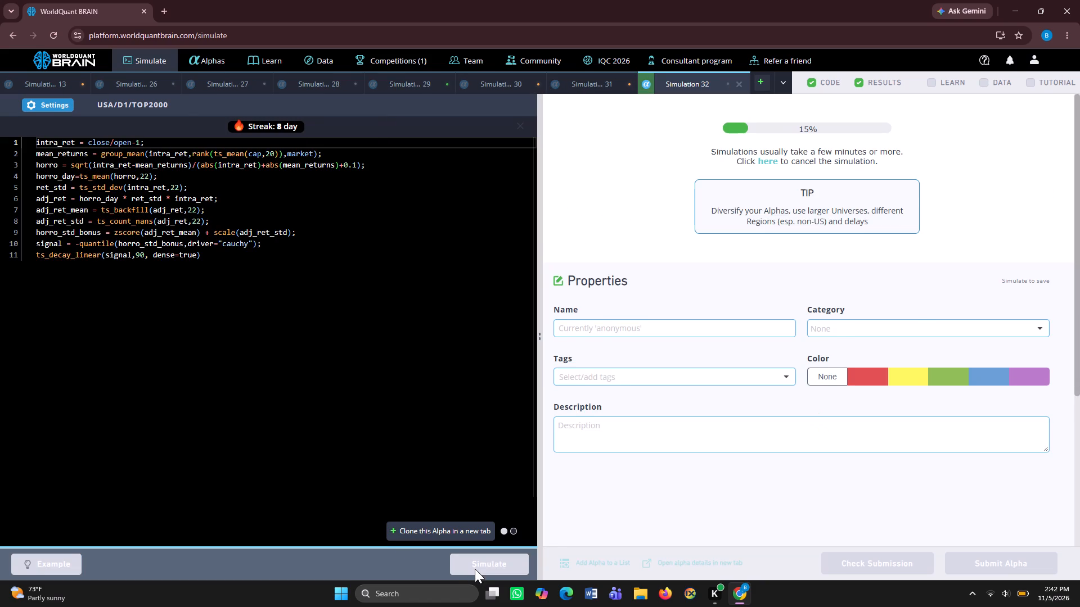
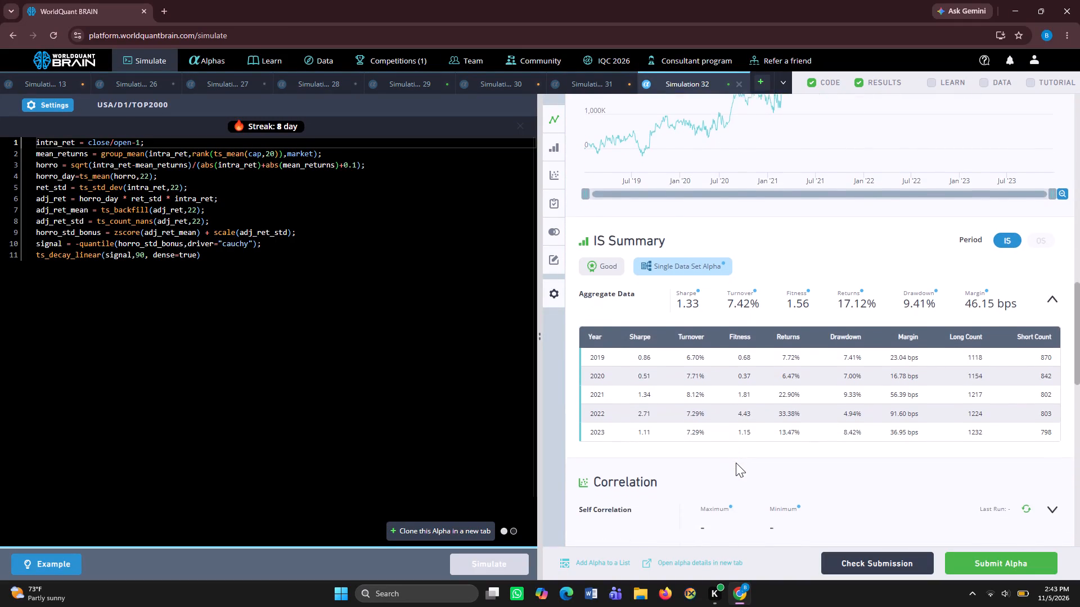
Run the self-correlation check for the Simulation 32 alpha.
scroll(736, 463, "down", 1)
left_click(1028, 444)
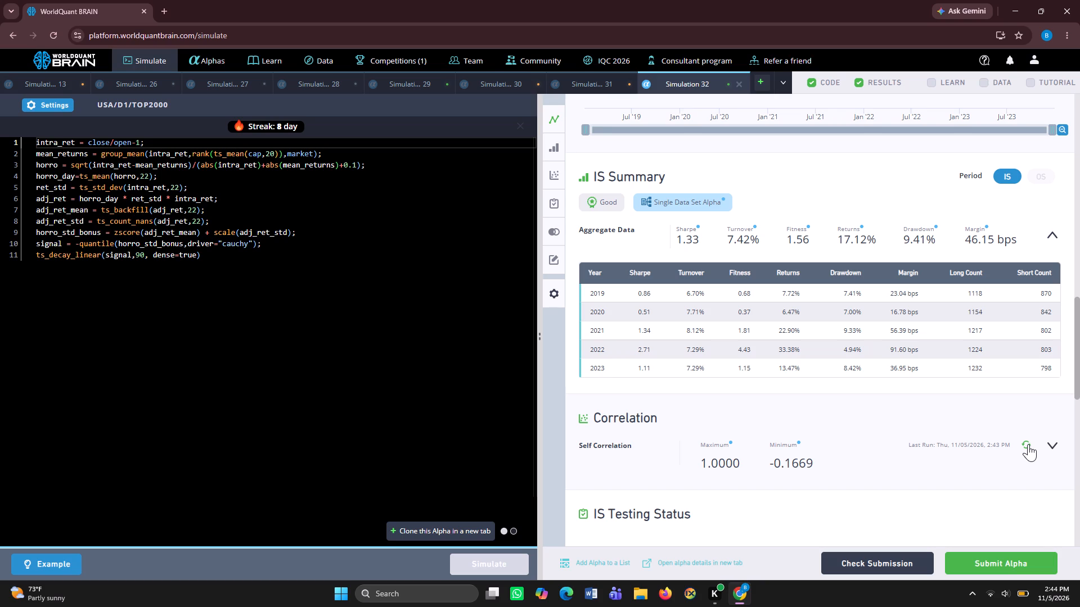
Try to submit the Simulation 32 alpha.
left_click(1019, 557)
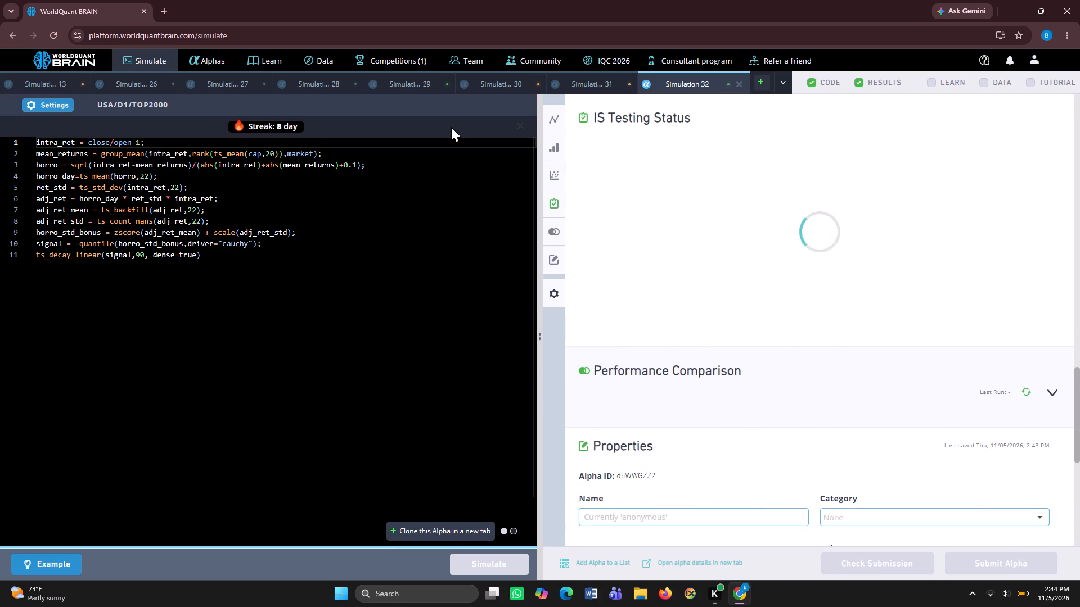
Set the test period to 3 years in the Simulation 32 settings and apply the change.
left_click(66, 104)
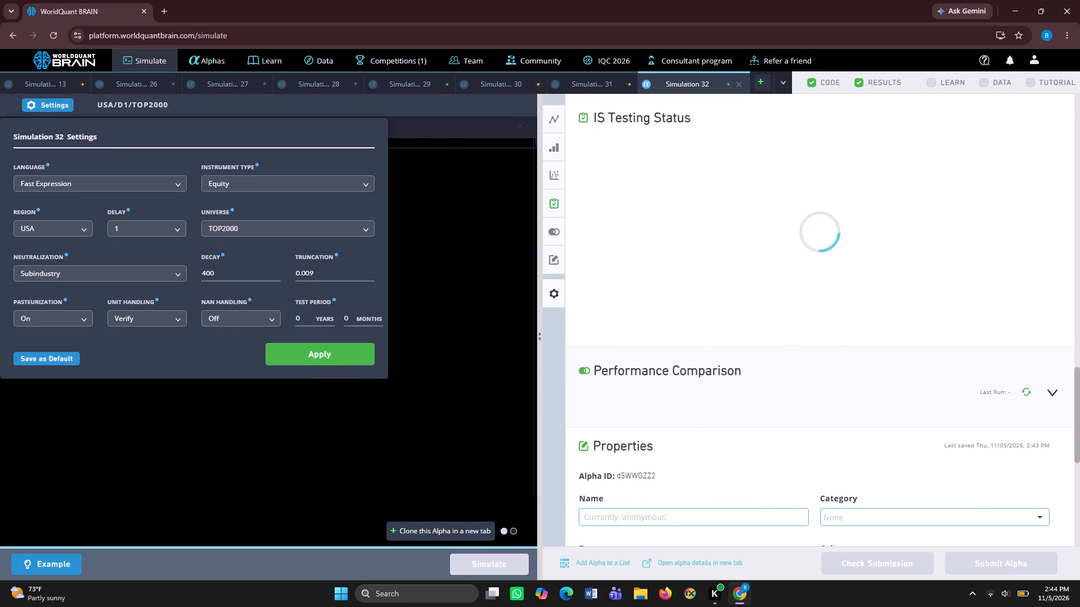
left_click(307, 323)
key("BackSpace")
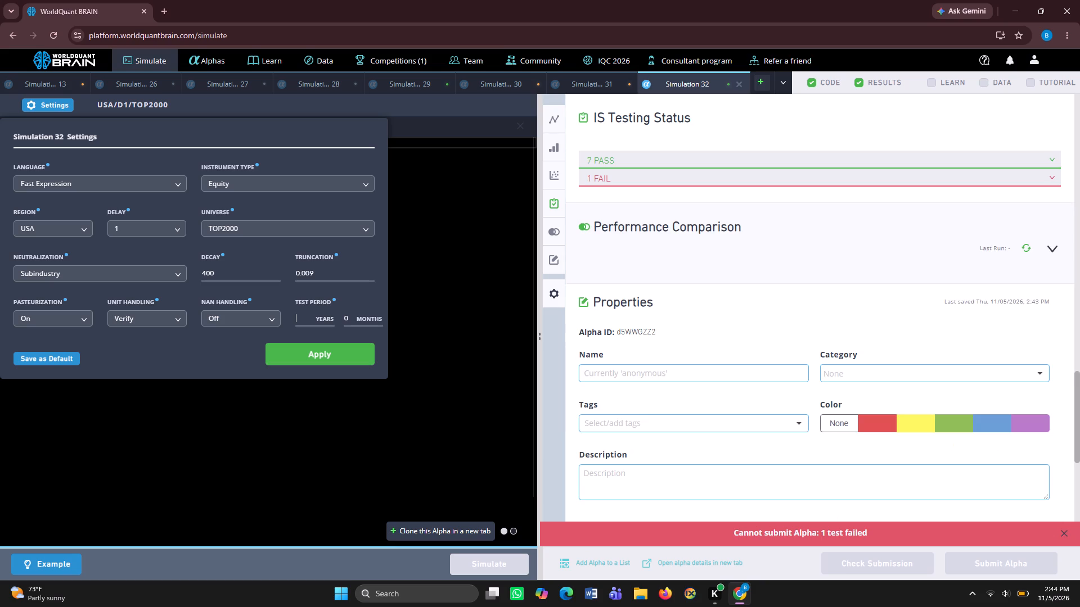
key("3")
left_click(325, 356)
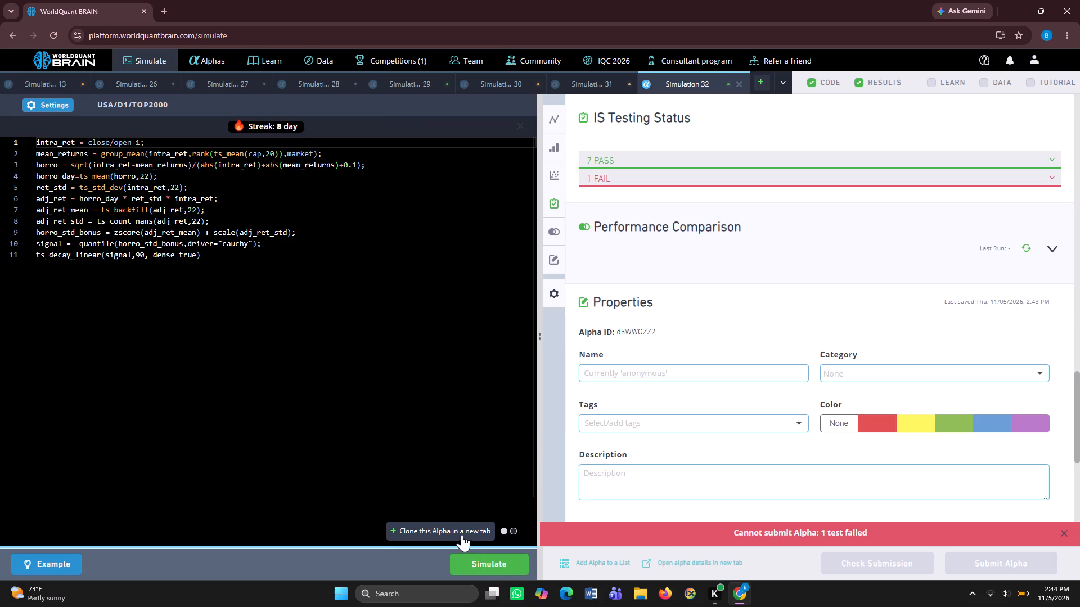
Clone the Simulation 32 alpha into a new simulation and start simulating the clone.
left_click(462, 532)
left_click(479, 556)
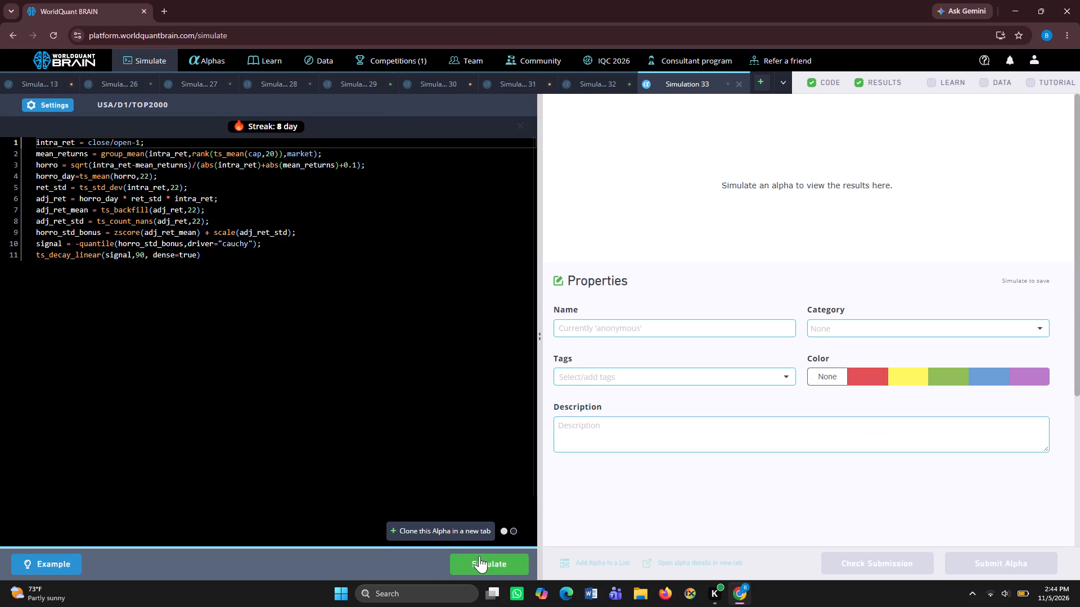
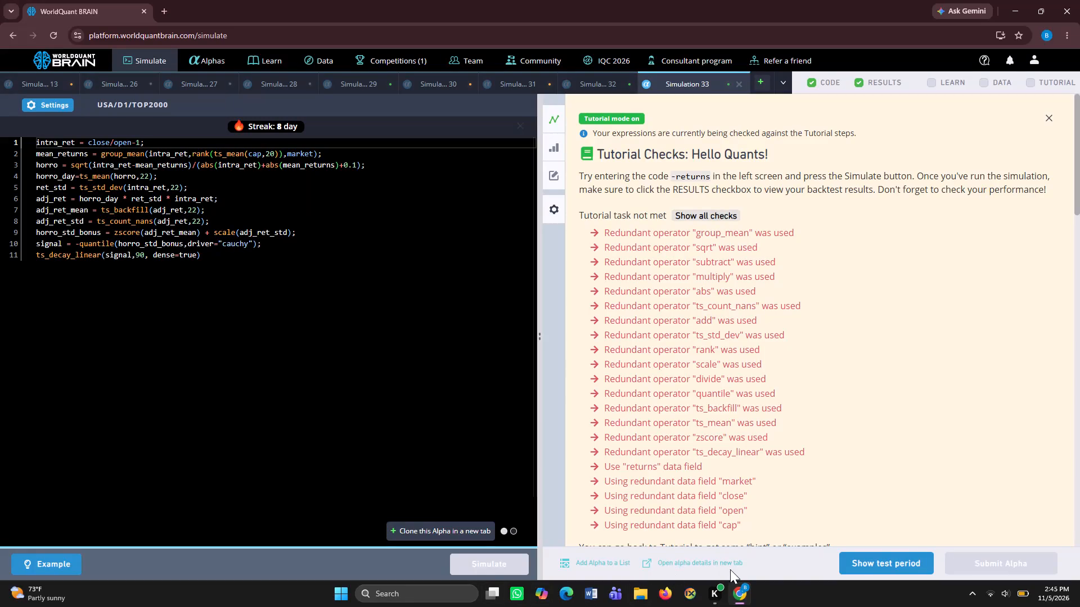
Show the test period results for the Simulation 33 alpha.
left_click(855, 557)
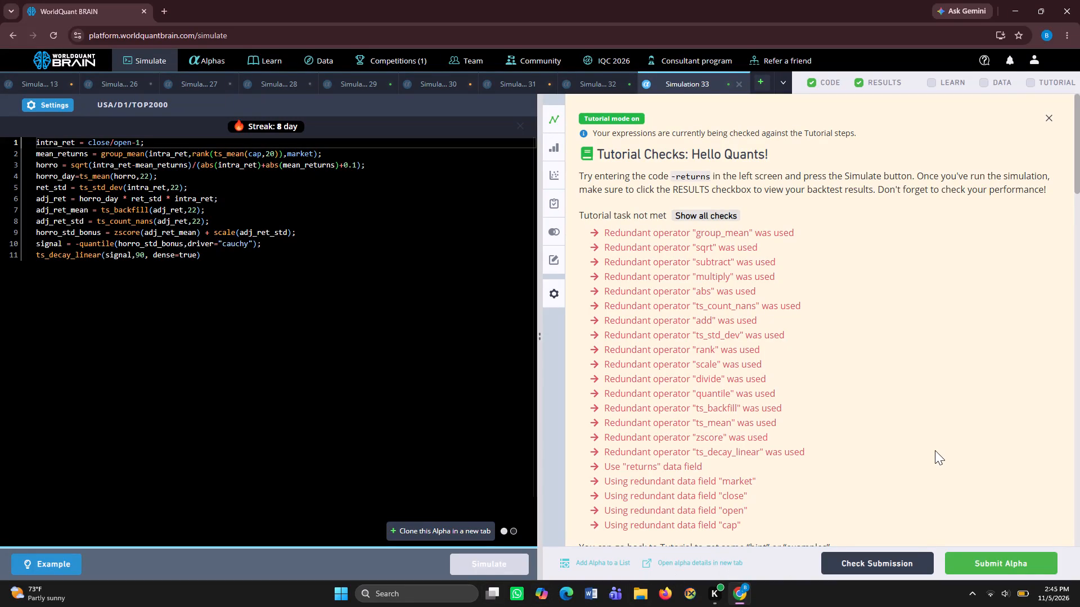
Run the self-correlation check for the Simulation 33 alpha.
scroll(935, 450, "down", 5)
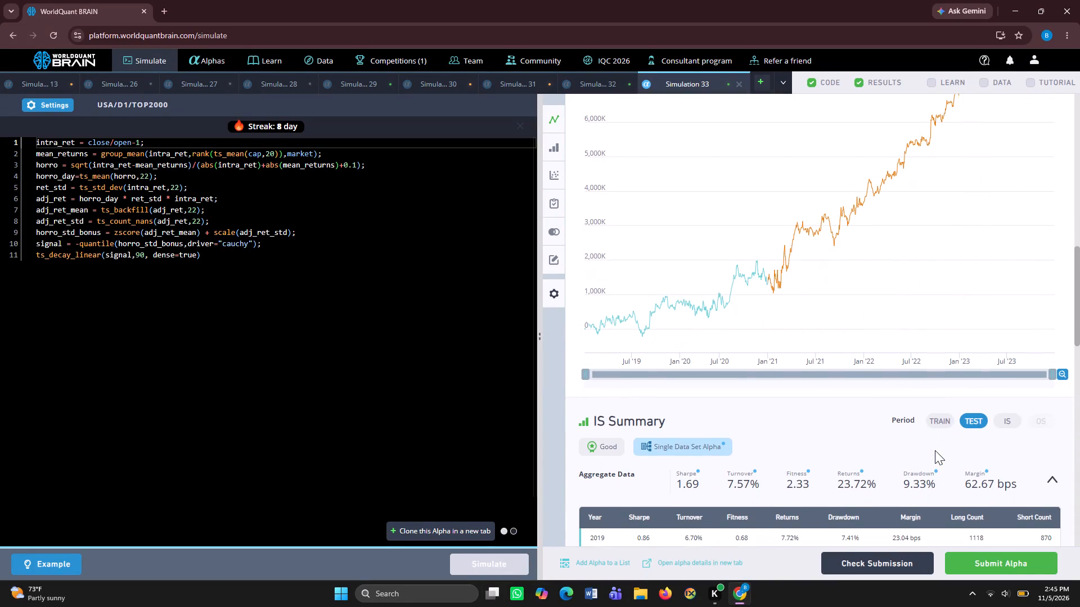
scroll(935, 450, "down", 3)
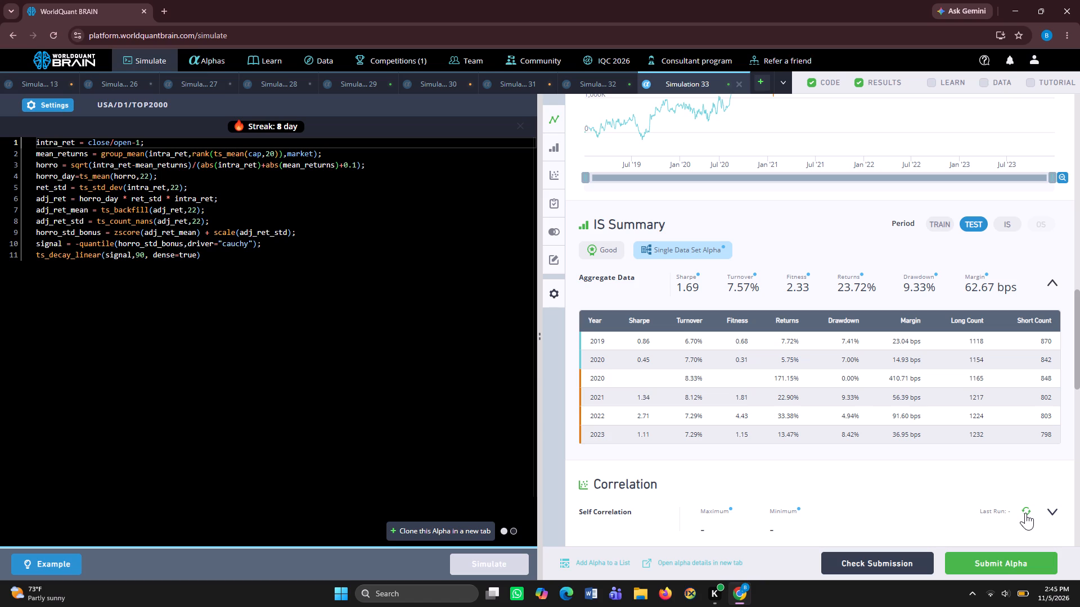
left_click(1025, 513)
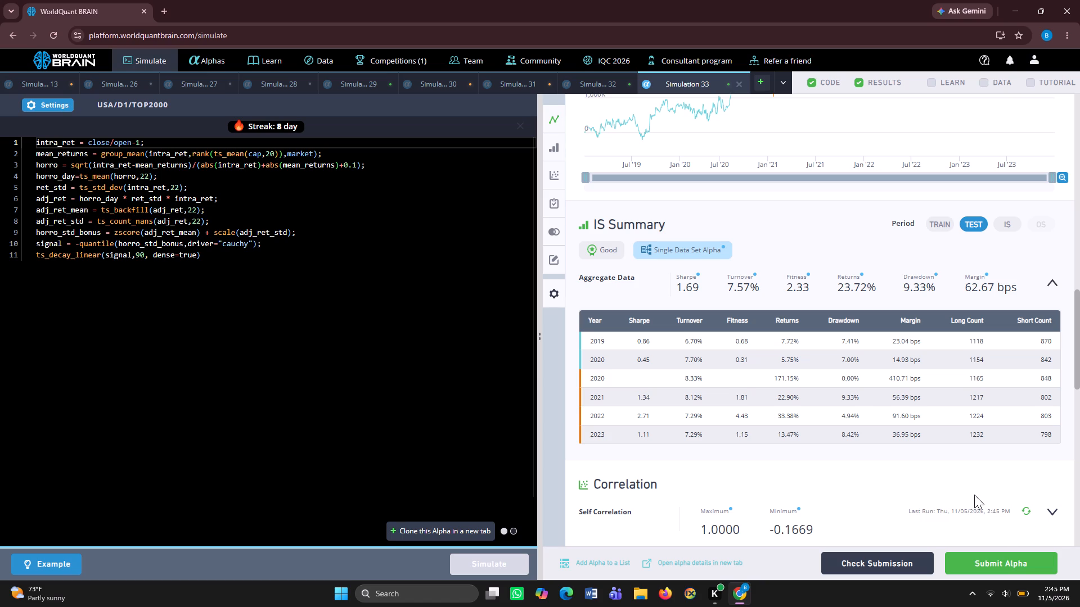
Submit the Simulation 33 alpha.
left_click(1006, 554)
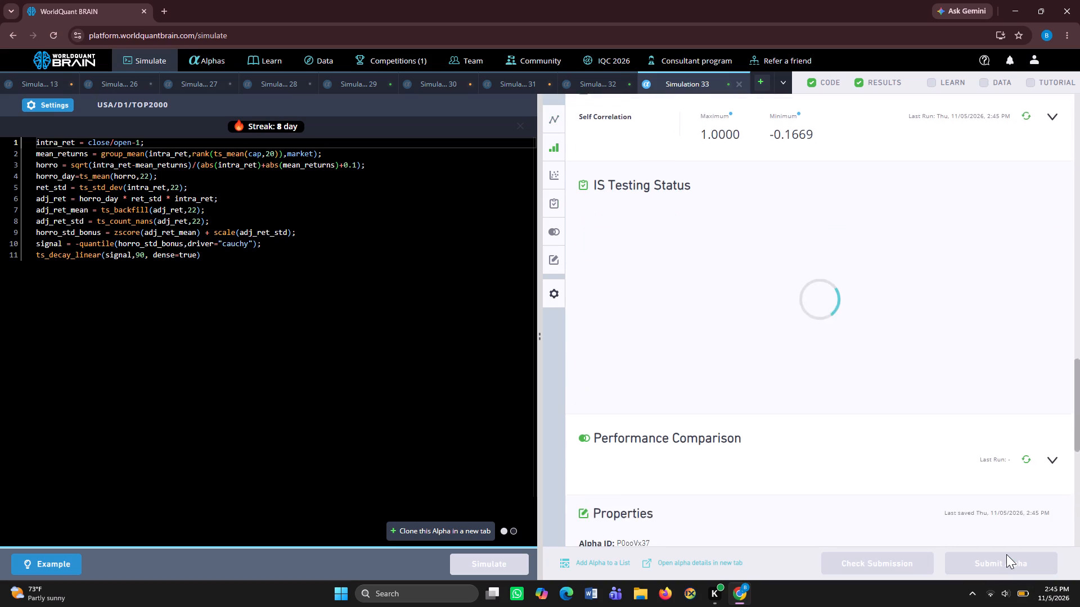
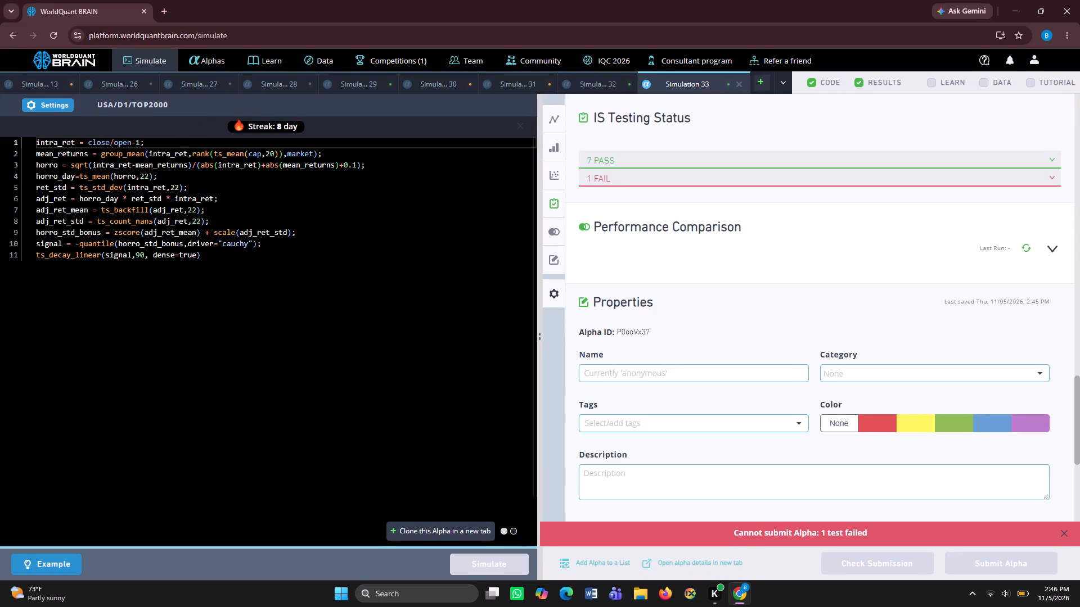
Set the Simulation 33 test period to 6 years 0 months and apply the settings.
left_click(49, 101)
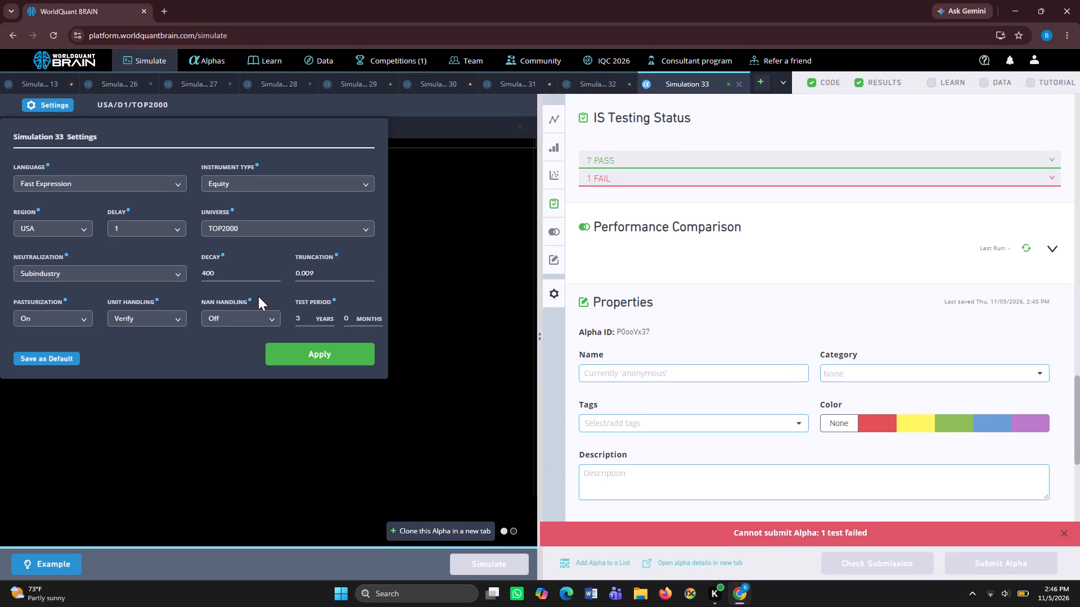
left_click(308, 315)
key("BackSpace")
key("1")
key("0")
key("BackSpace")
key("BackSpace")
key("6")
left_click(313, 347)
Clone the Simulation 33 alpha into a new tab and simulate the clone.
left_click(442, 532)
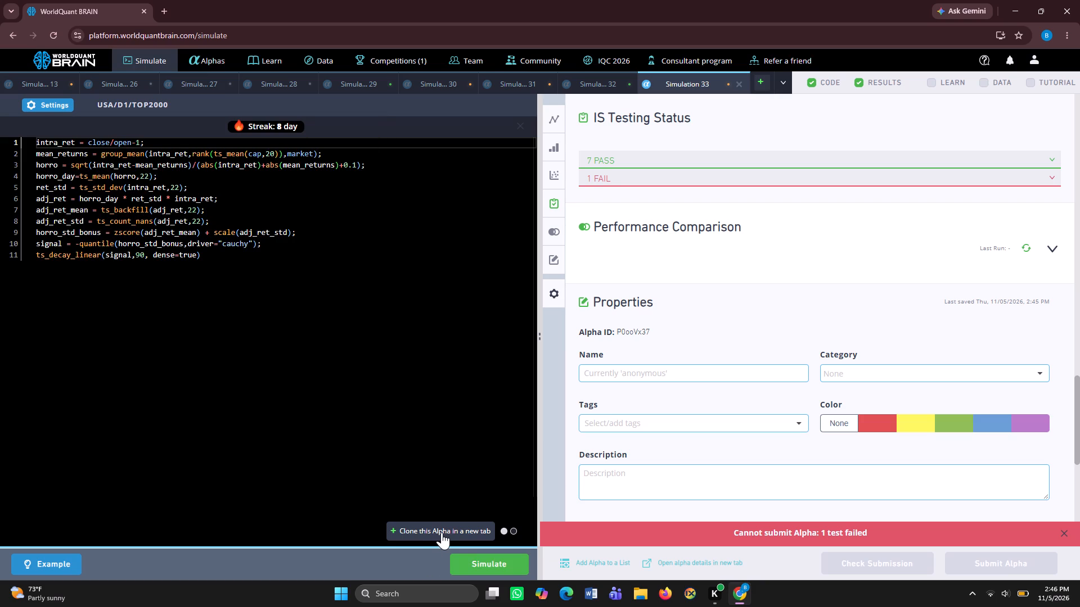
left_click(472, 563)
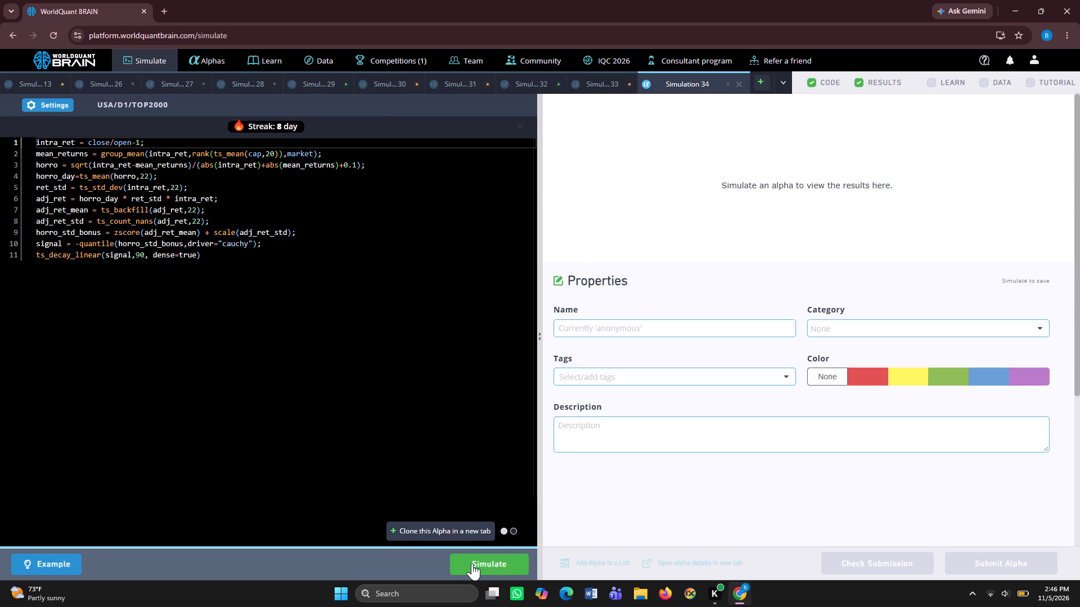
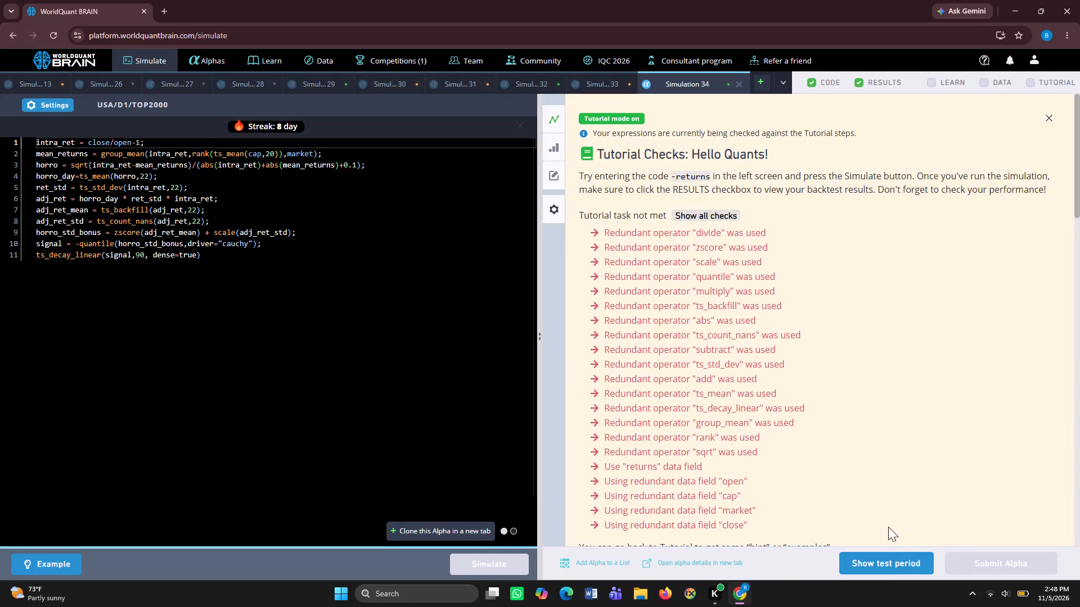
Show the test period results of Simulation 34 and run its self-correlation check.
left_click(895, 556)
scroll(947, 432, "down", 1)
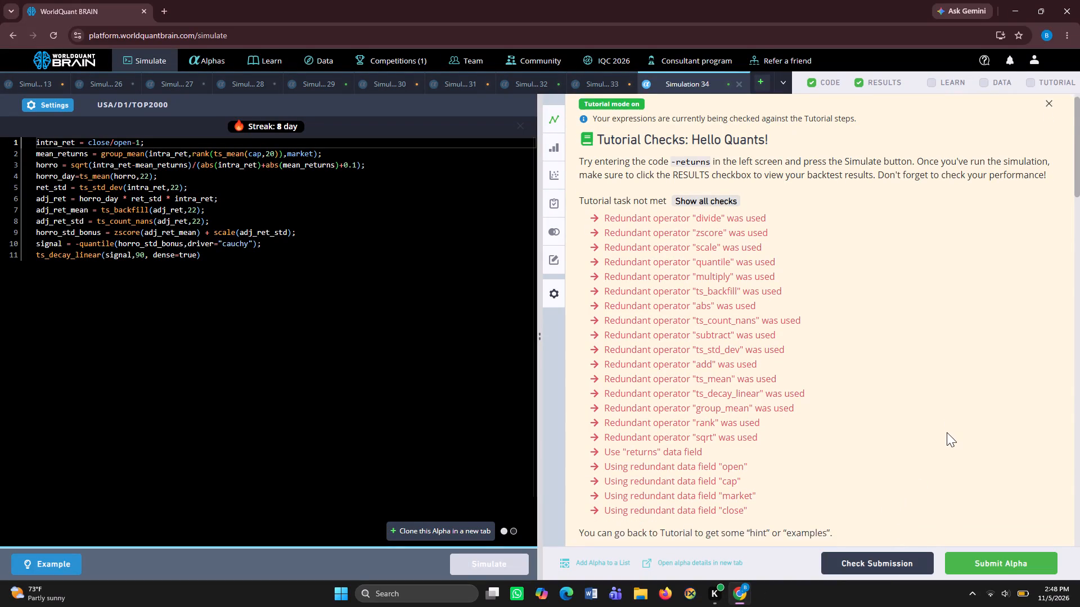
scroll(947, 432, "down", 6)
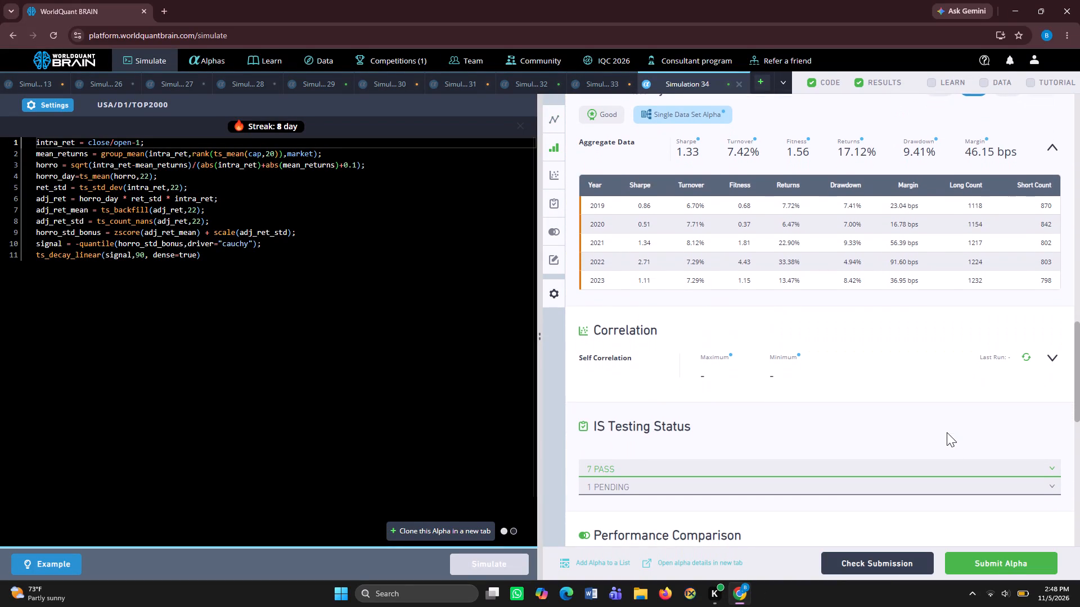
left_click(1023, 356)
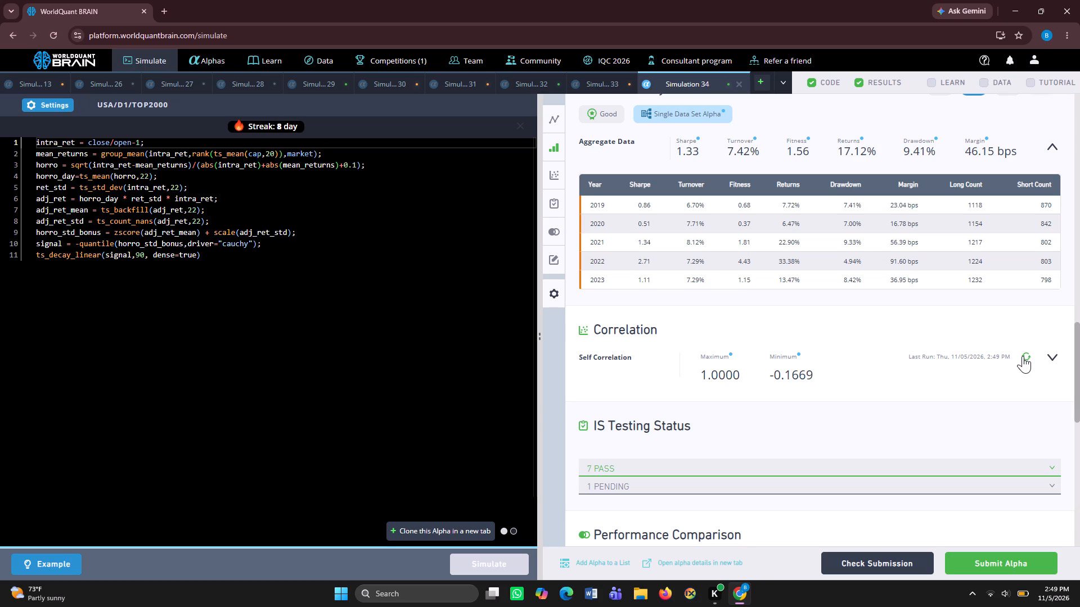
Try to submit the Simulation 34 alpha.
left_click(980, 560)
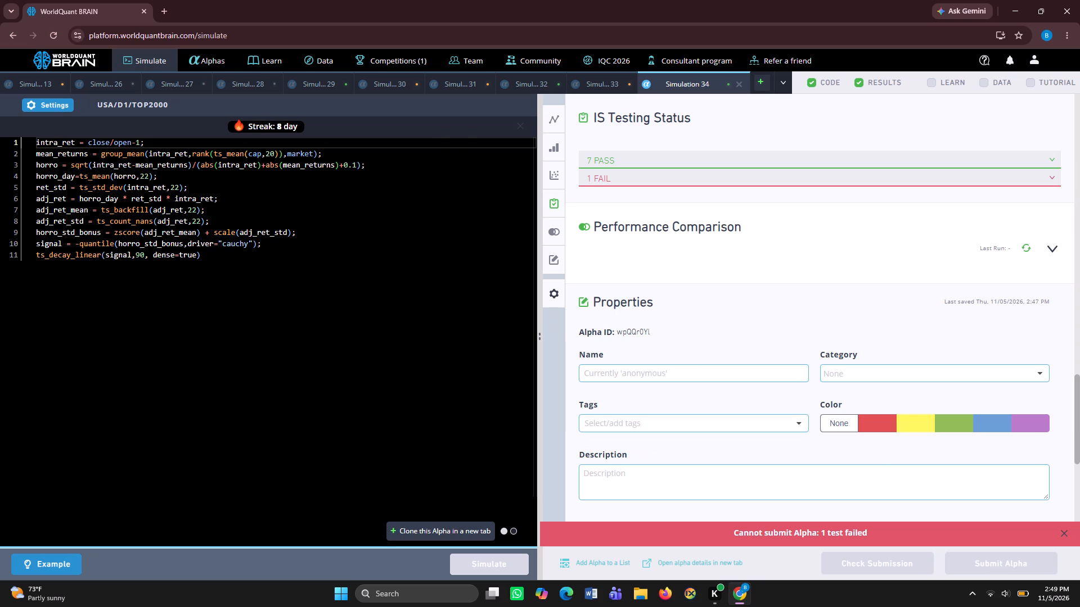
Close the Simulation 27, 26, 13, 28, 29 and 30 tabs, discarding their unsimulated changes.
left_click(202, 79)
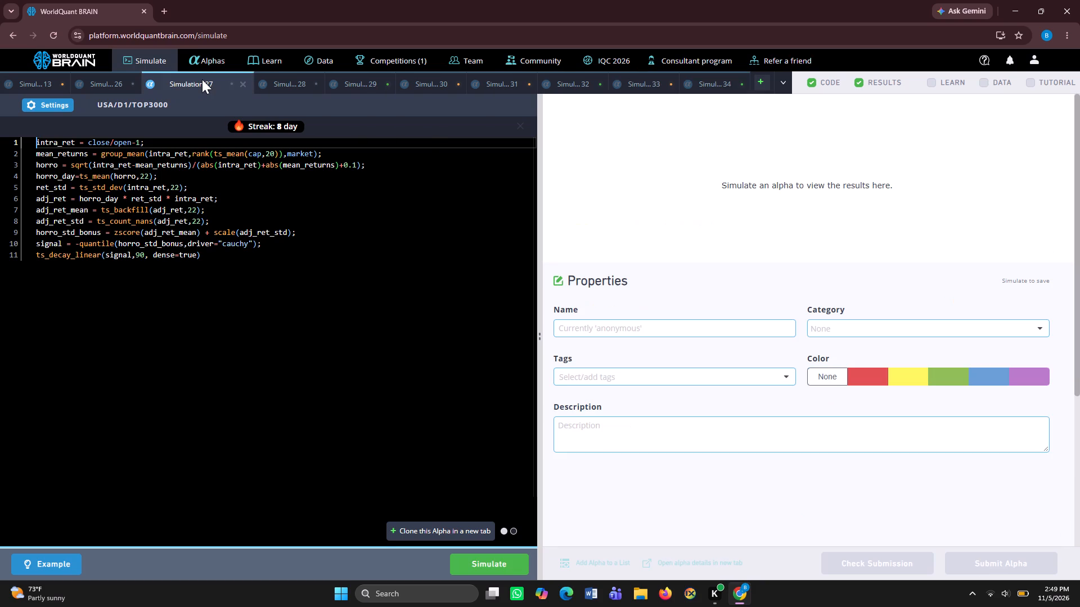
left_click(245, 85)
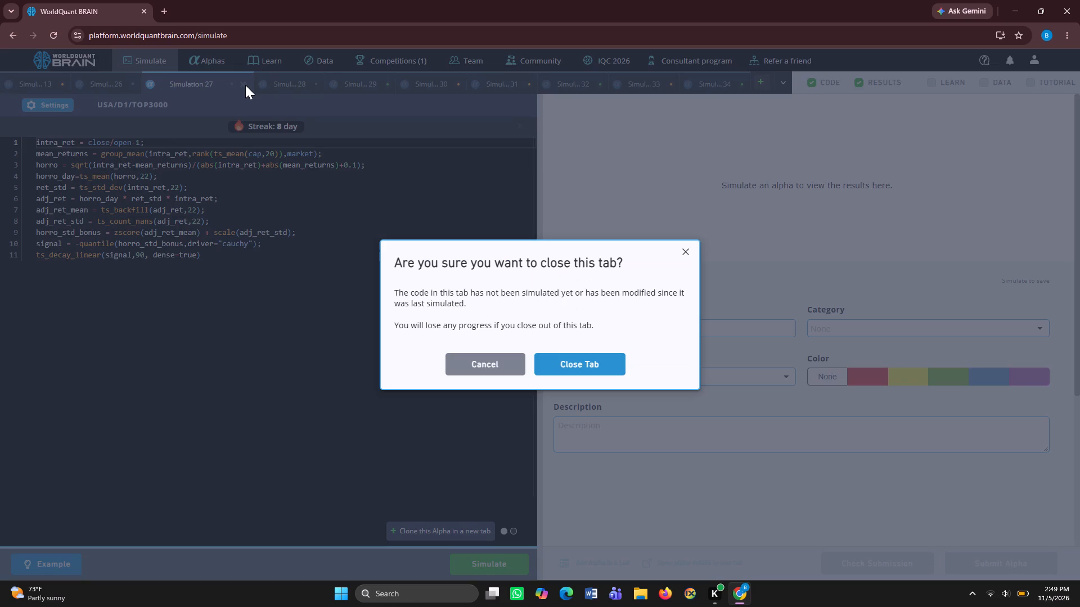
left_click(566, 361)
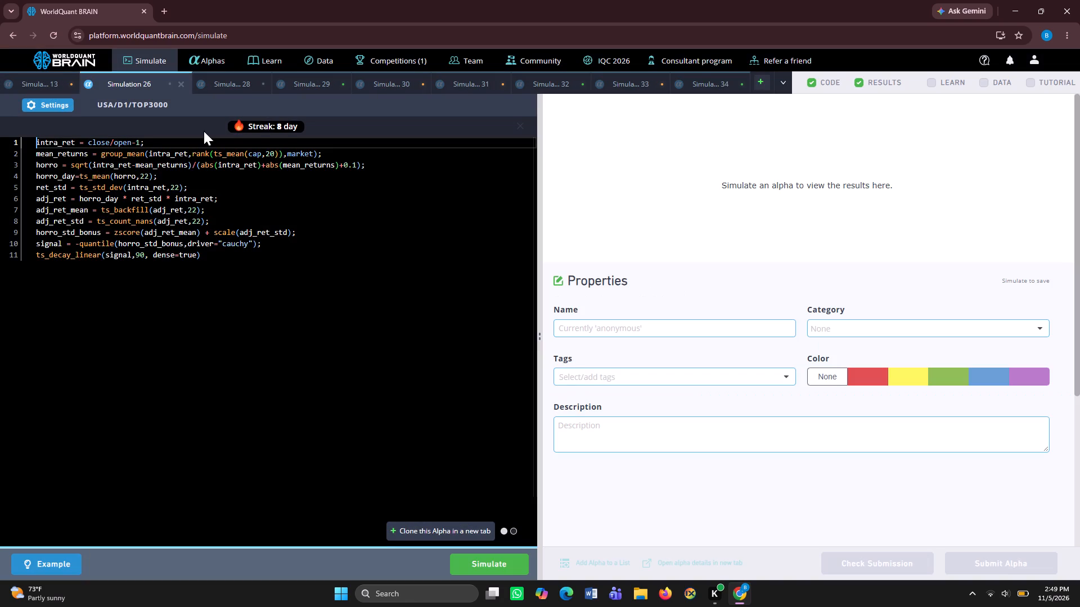
left_click(181, 81)
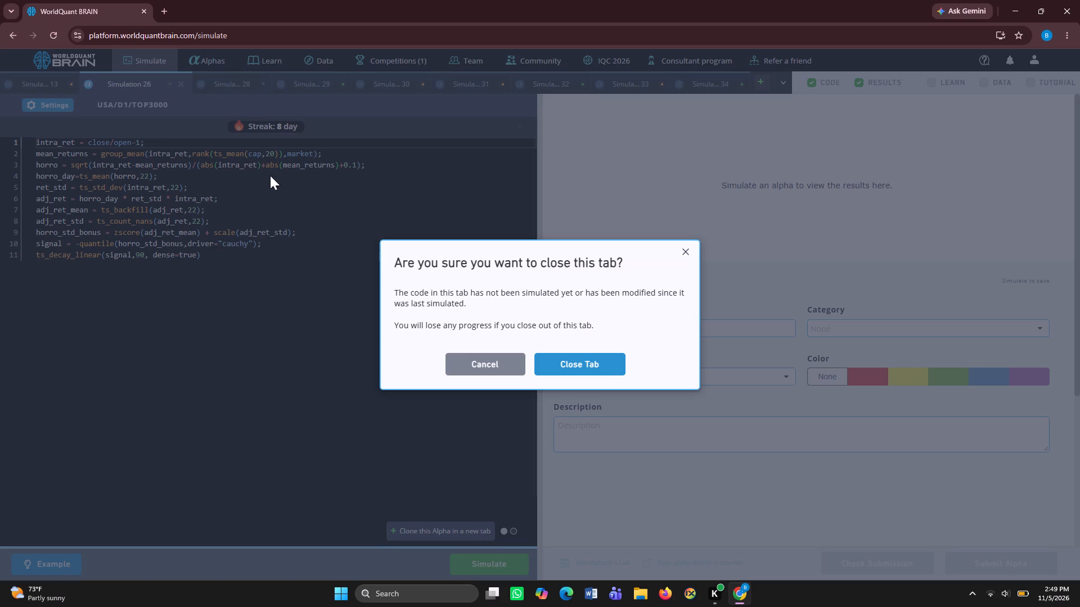
left_click(593, 358)
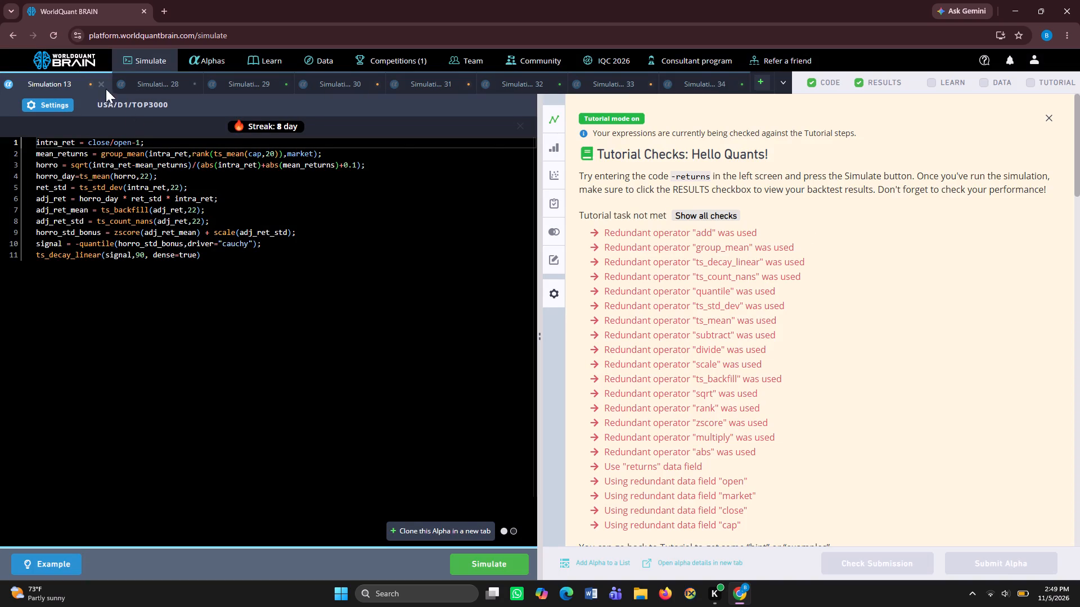
left_click(103, 84)
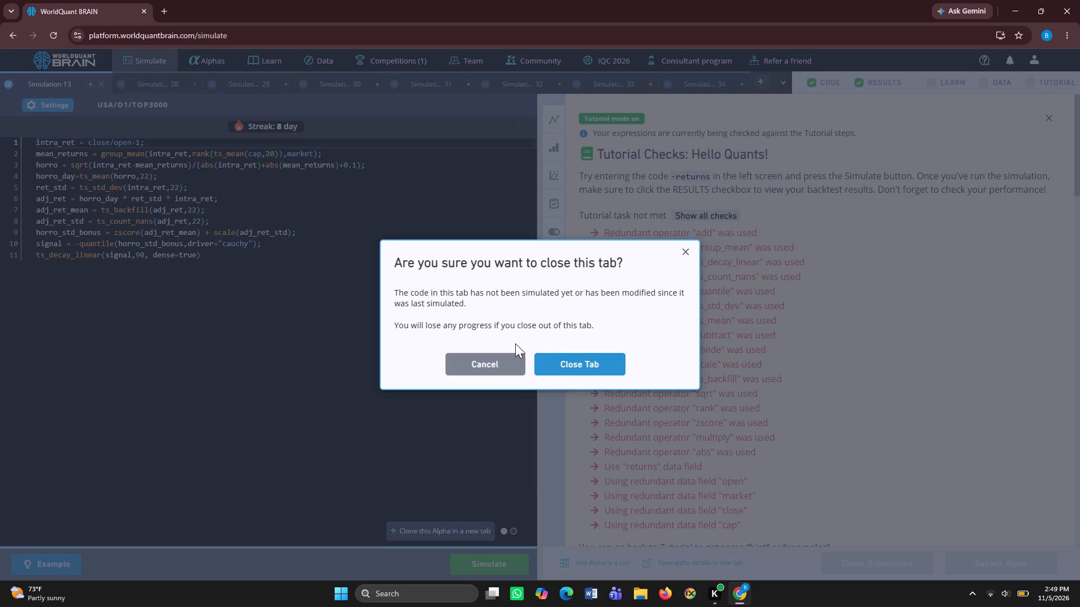
left_click(552, 359)
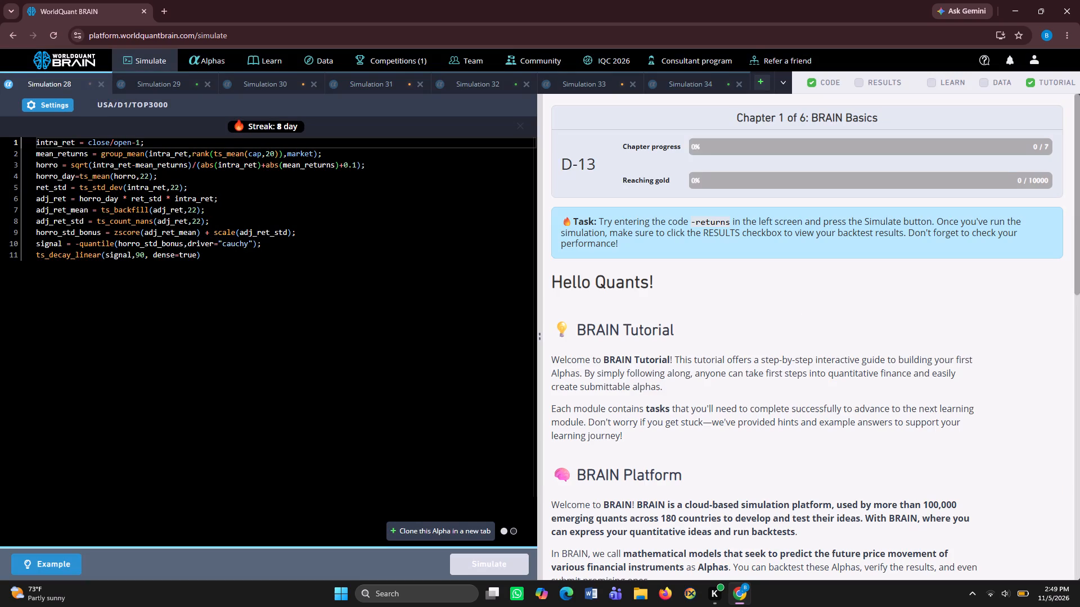
left_click(96, 83)
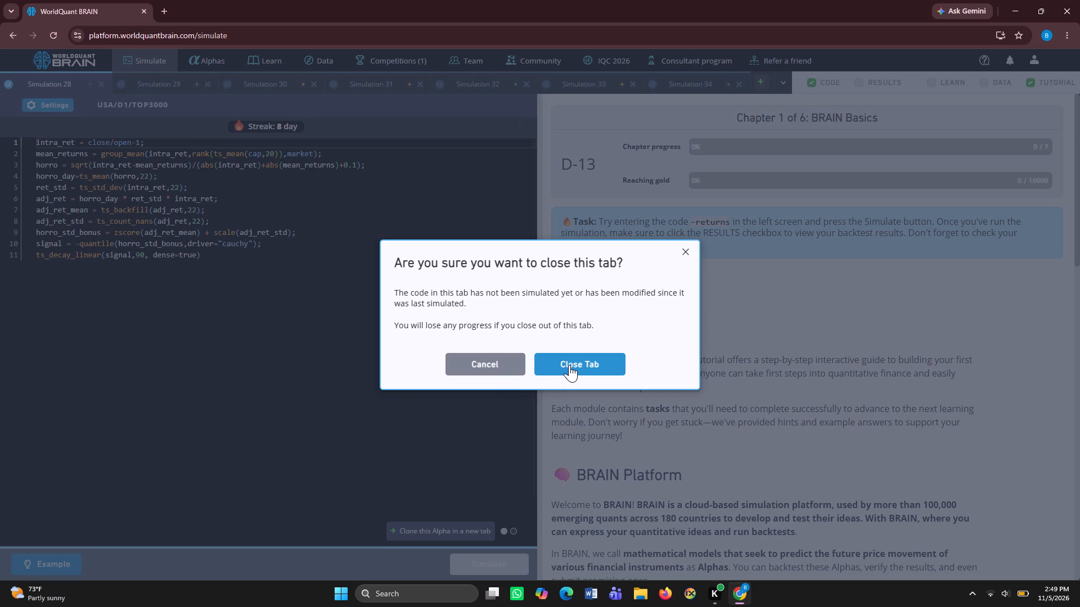
left_click(569, 365)
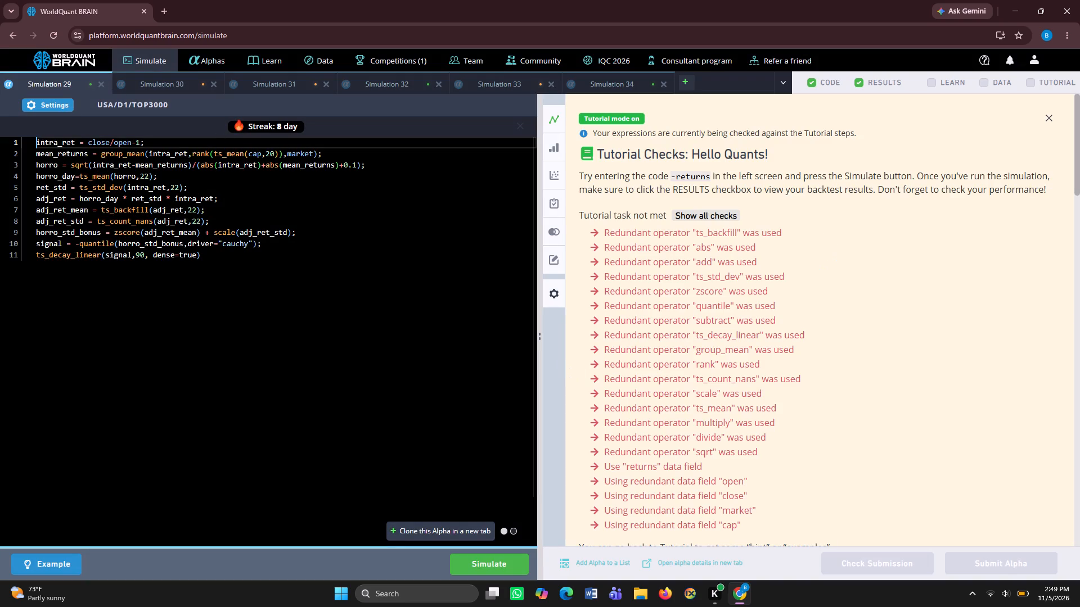
left_click(103, 85)
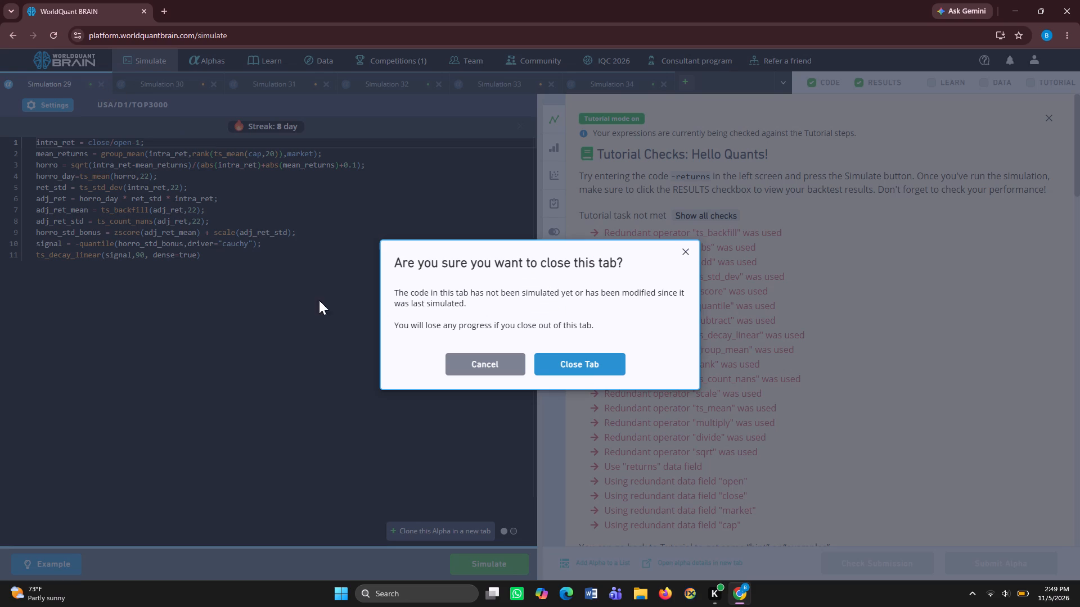
left_click(556, 367)
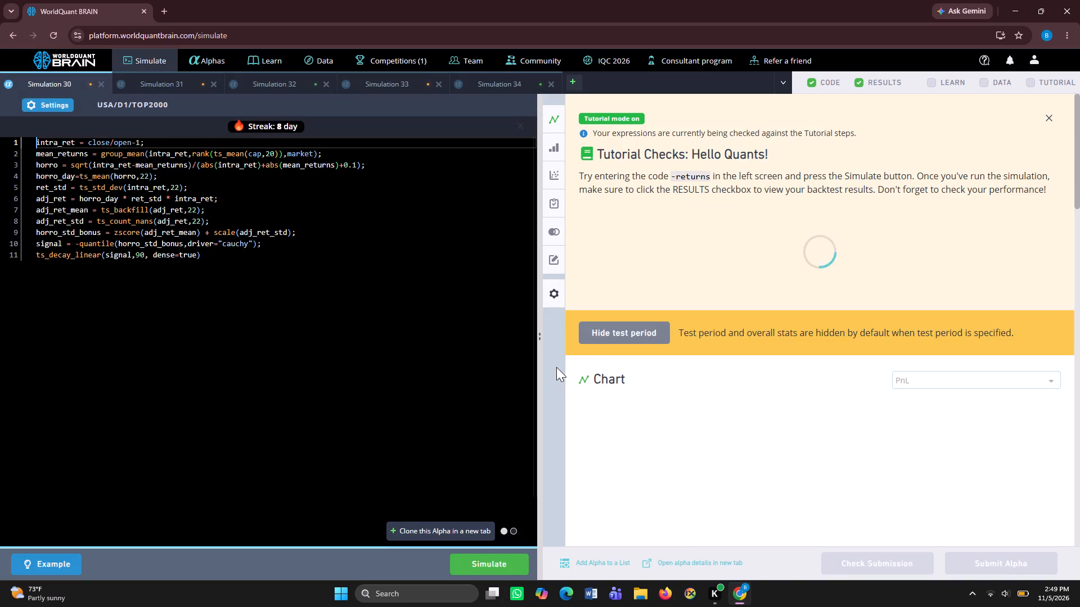
left_click(103, 81)
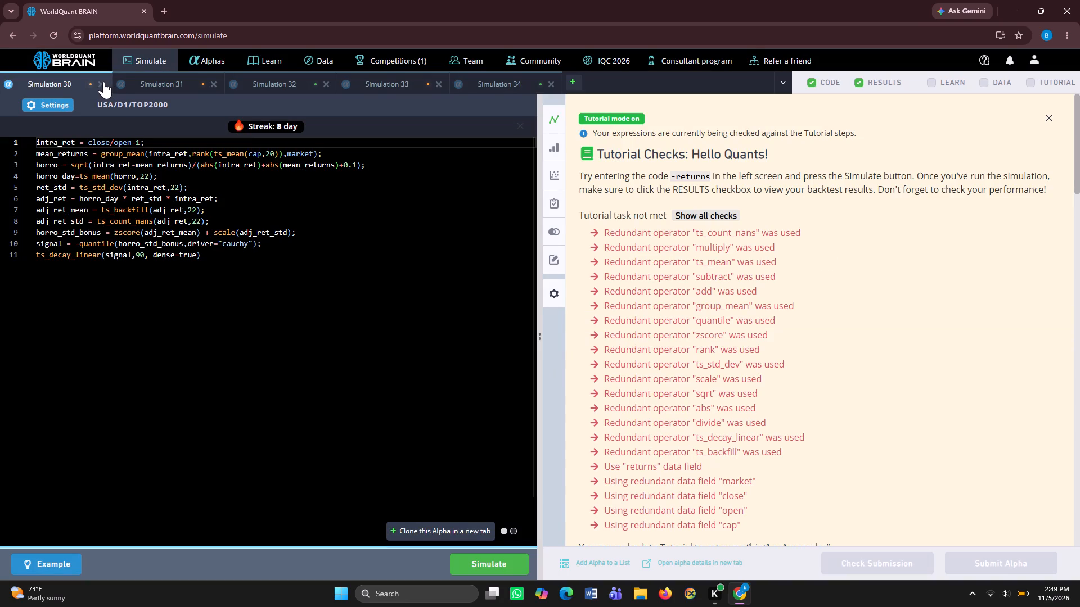
left_click(570, 369)
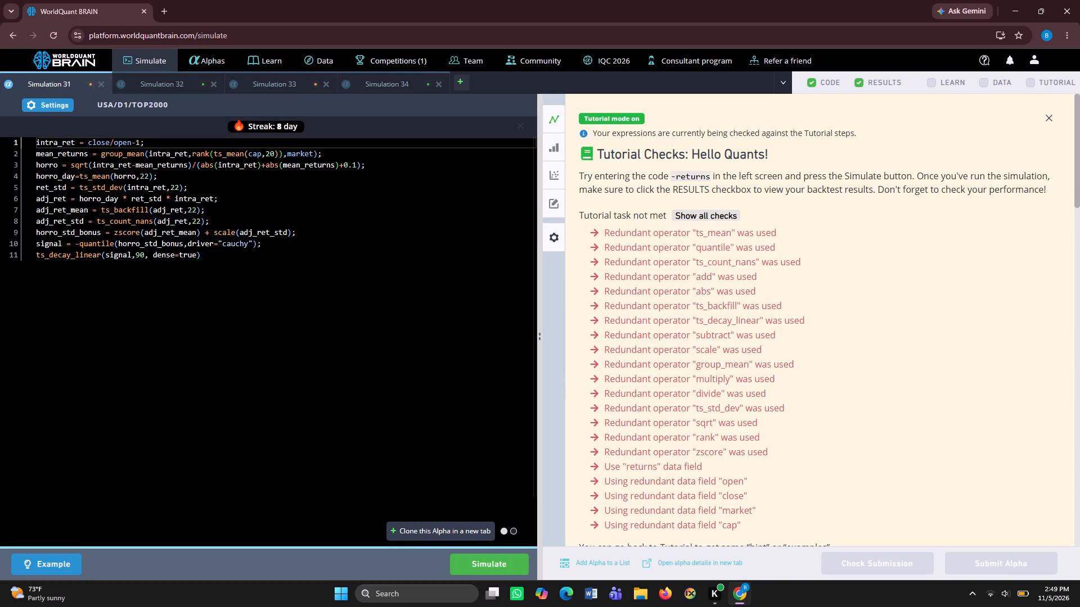
Set the Simulation 31 neutralization to Market and apply the settings.
left_click(52, 106)
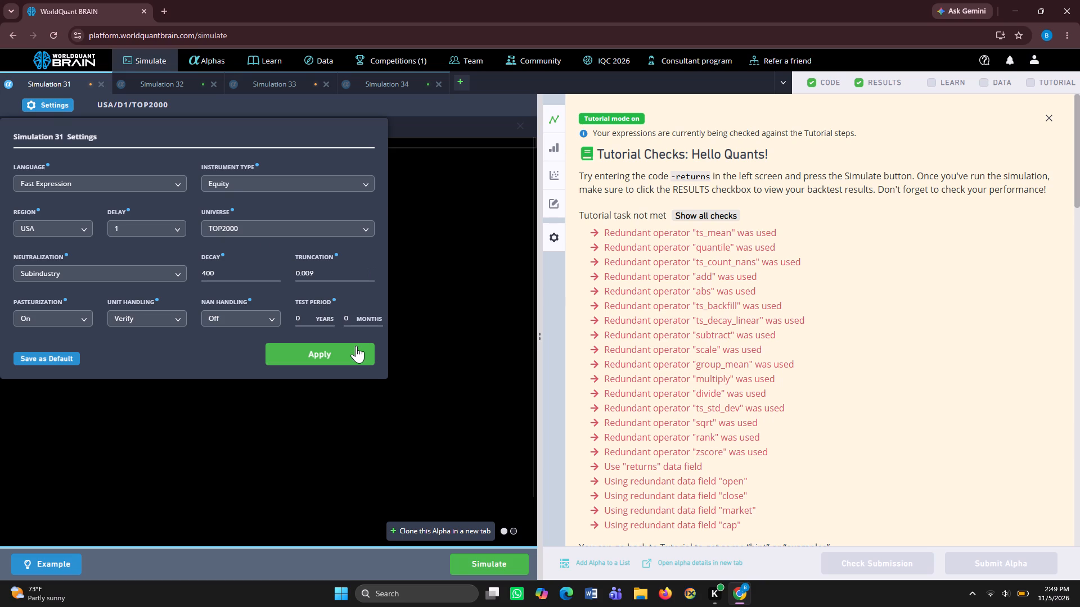
left_click(176, 272)
left_click(119, 316)
left_click(310, 352)
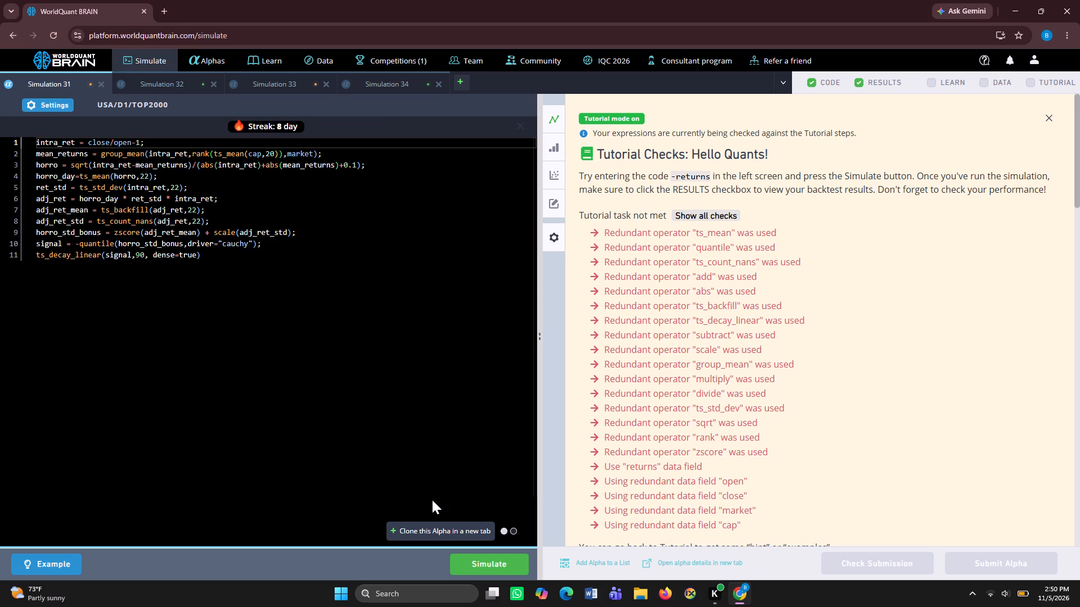
Clone the Simulation 31 alpha into a new tab and simulate the clone.
left_click(436, 527)
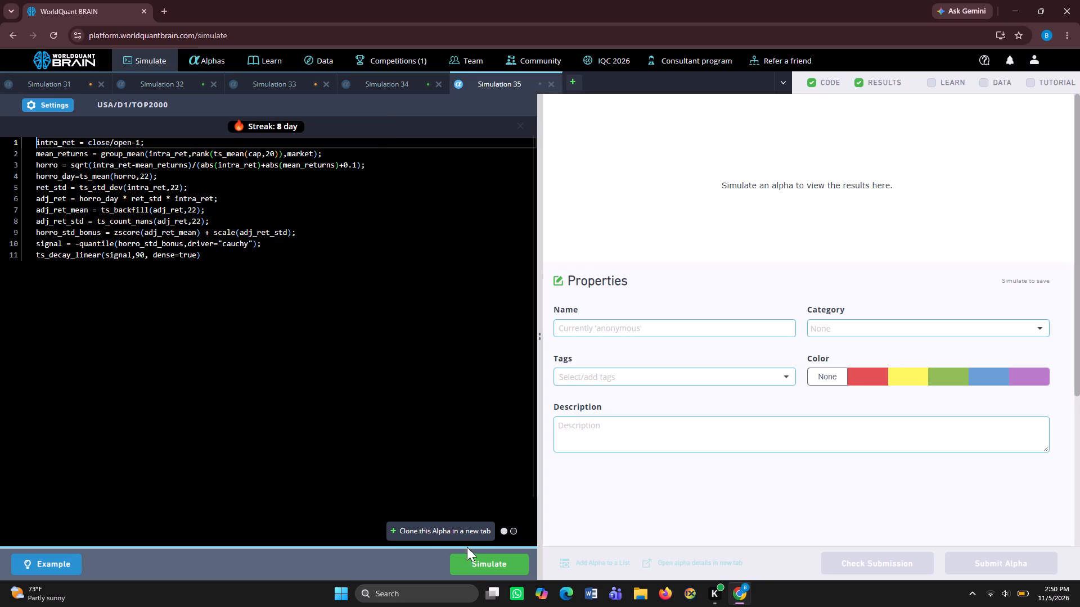
left_click(474, 563)
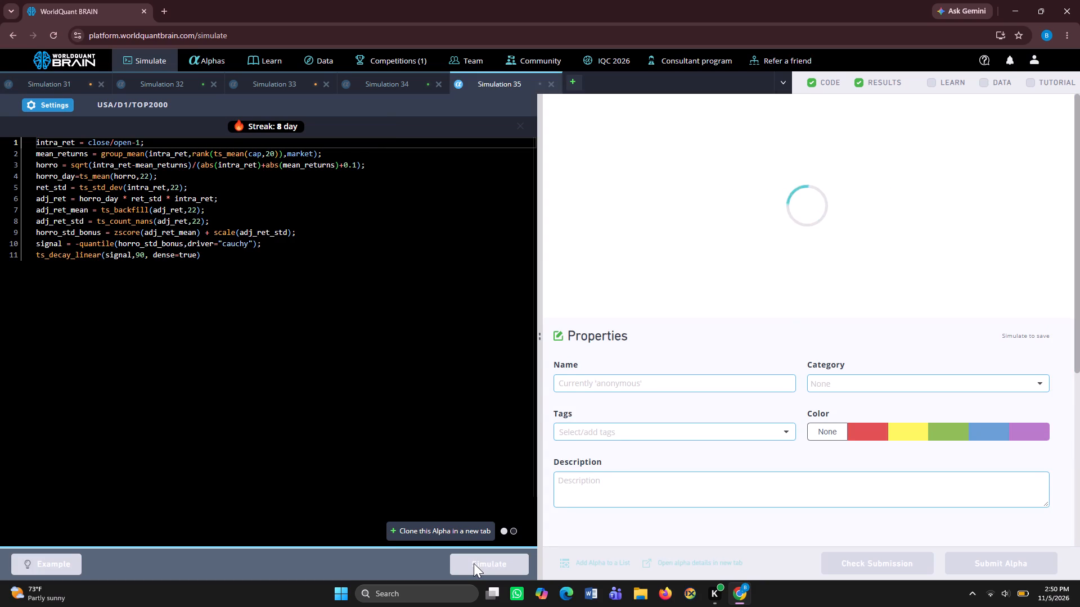
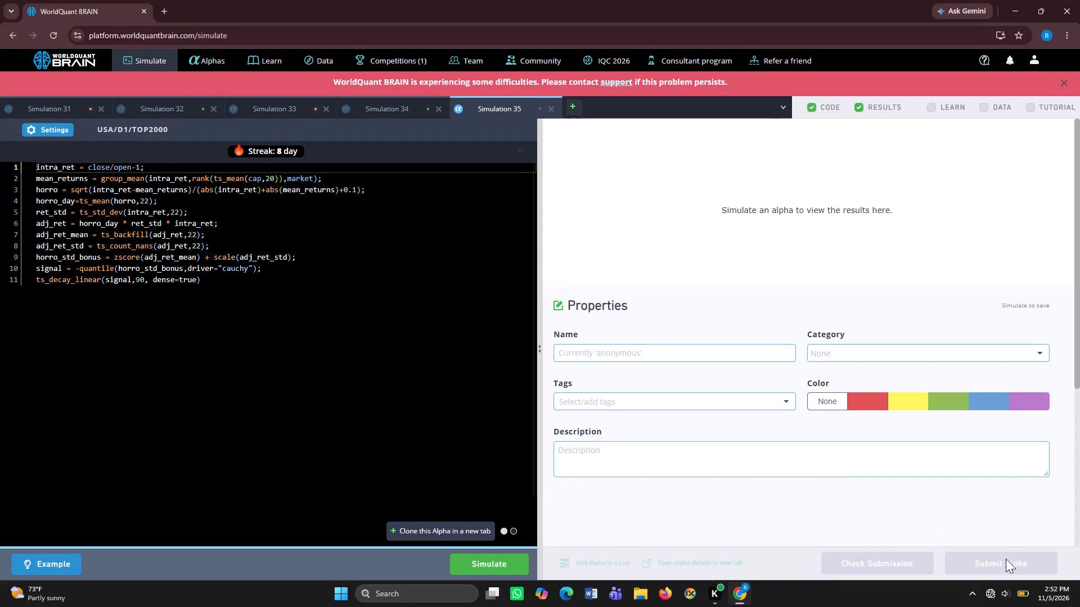
Reconnect the computer to the CARBRA Wi-Fi network and return to the simulation page.
left_click(986, 593)
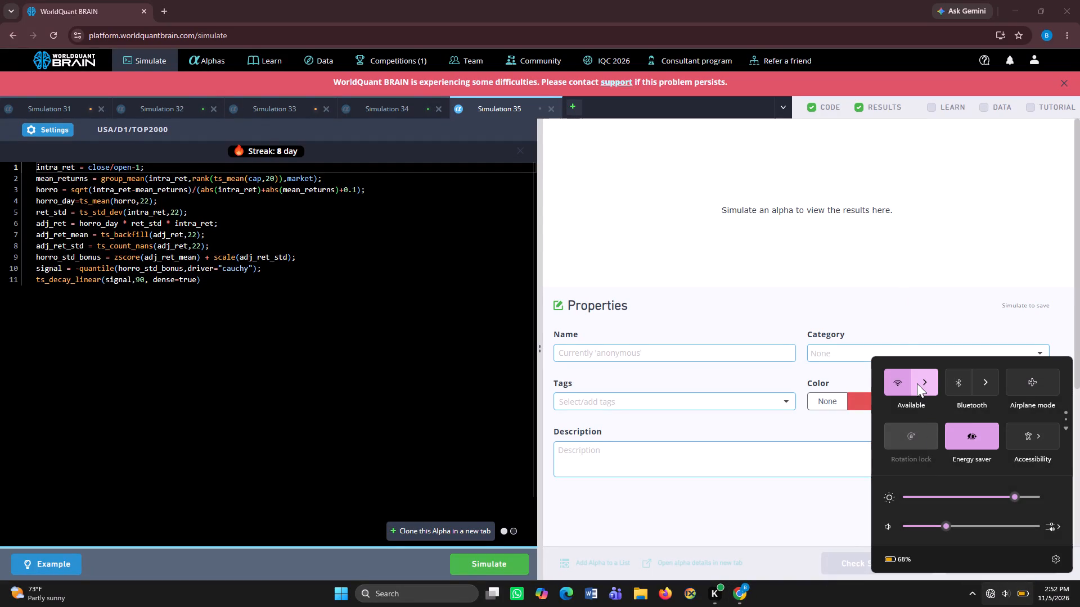
left_click(917, 383)
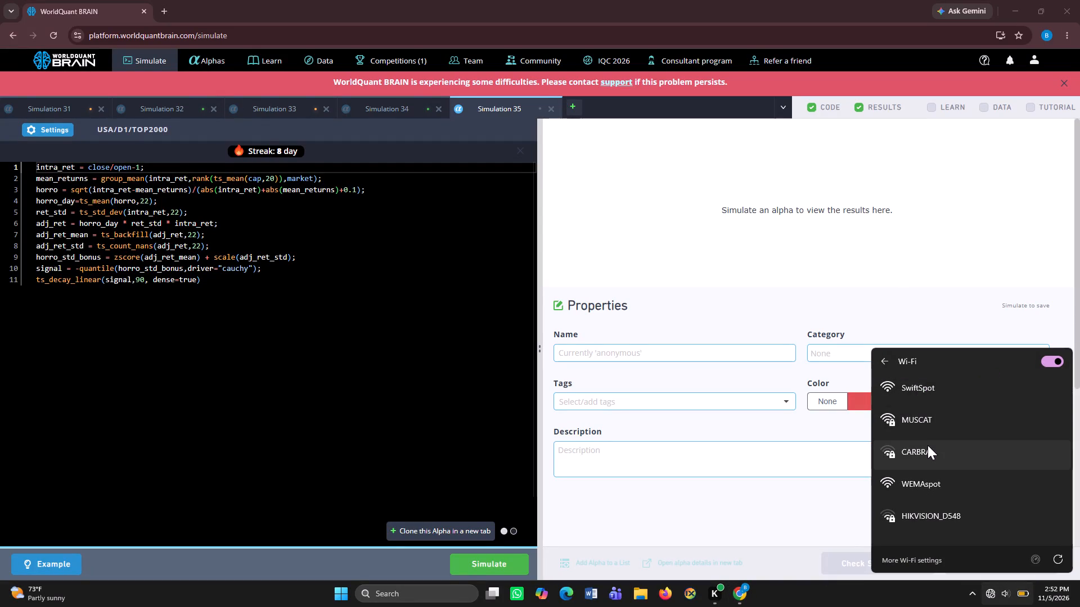
left_click(928, 445)
left_click(990, 501)
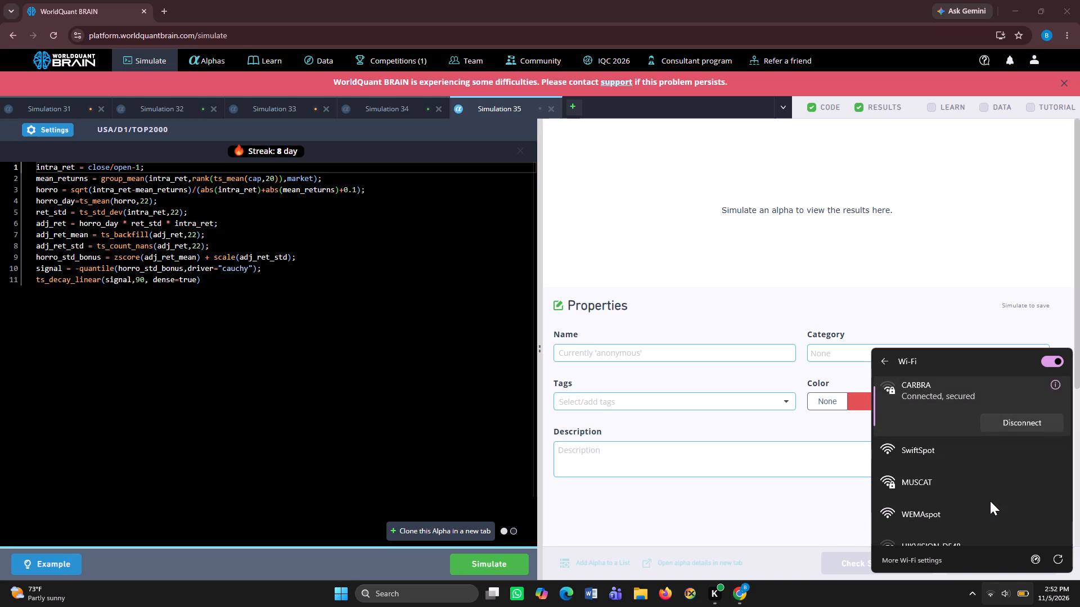
left_click(816, 527)
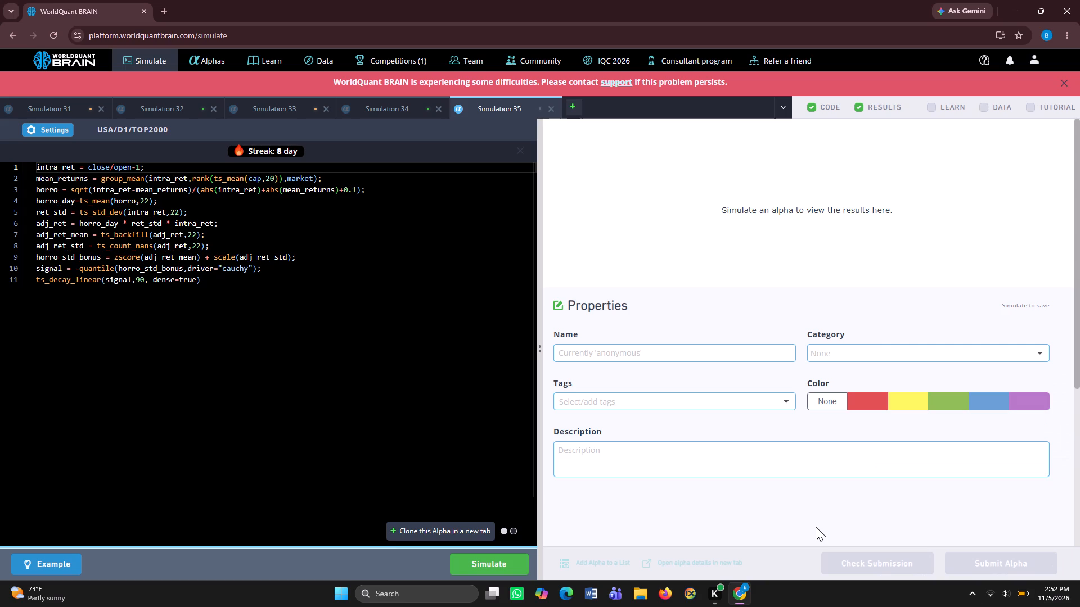
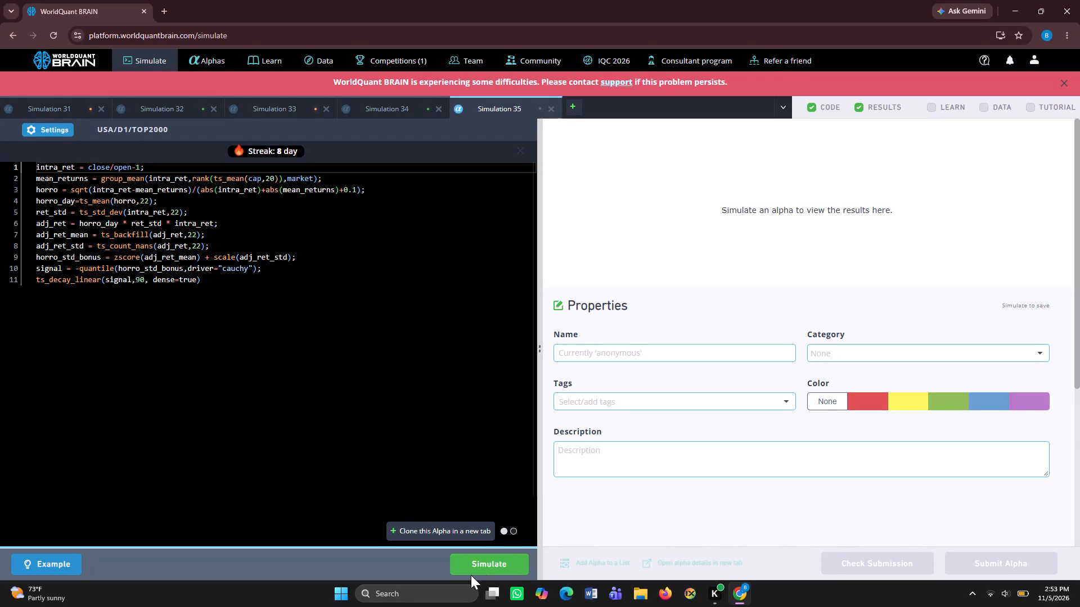
Simulate the cloned Simulation 35 alpha and view its results.
scroll(768, 492, "down", 2)
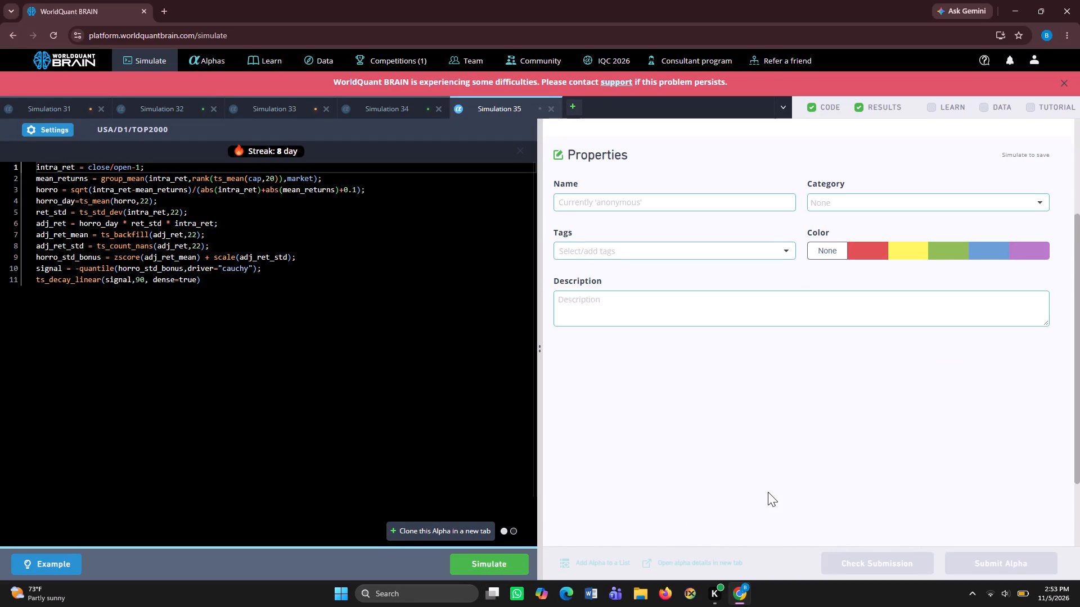
scroll(768, 492, "down", 1)
scroll(768, 492, "up", 2)
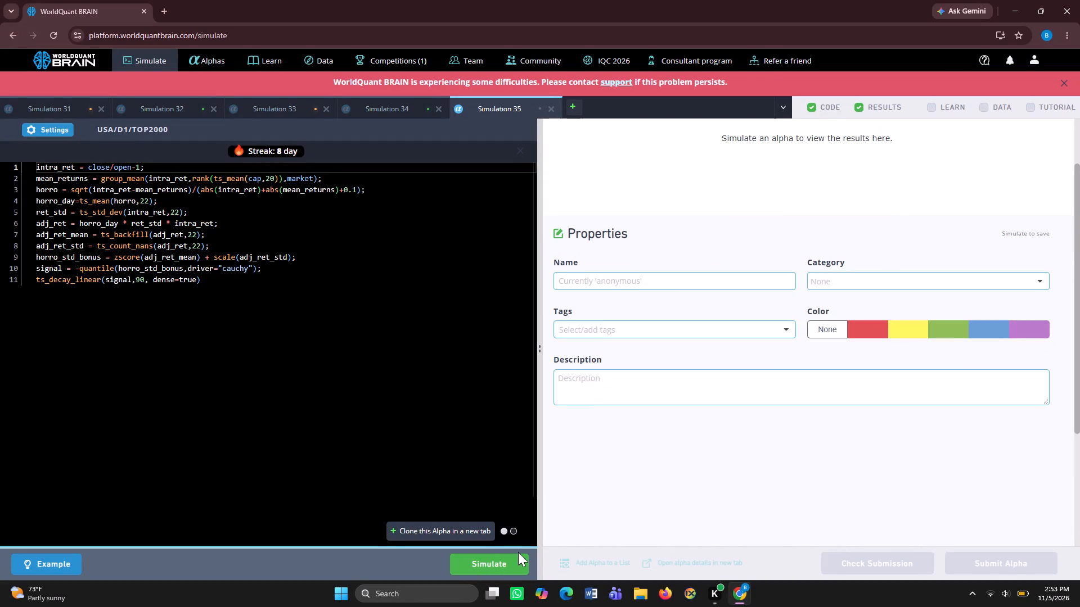
left_click(502, 557)
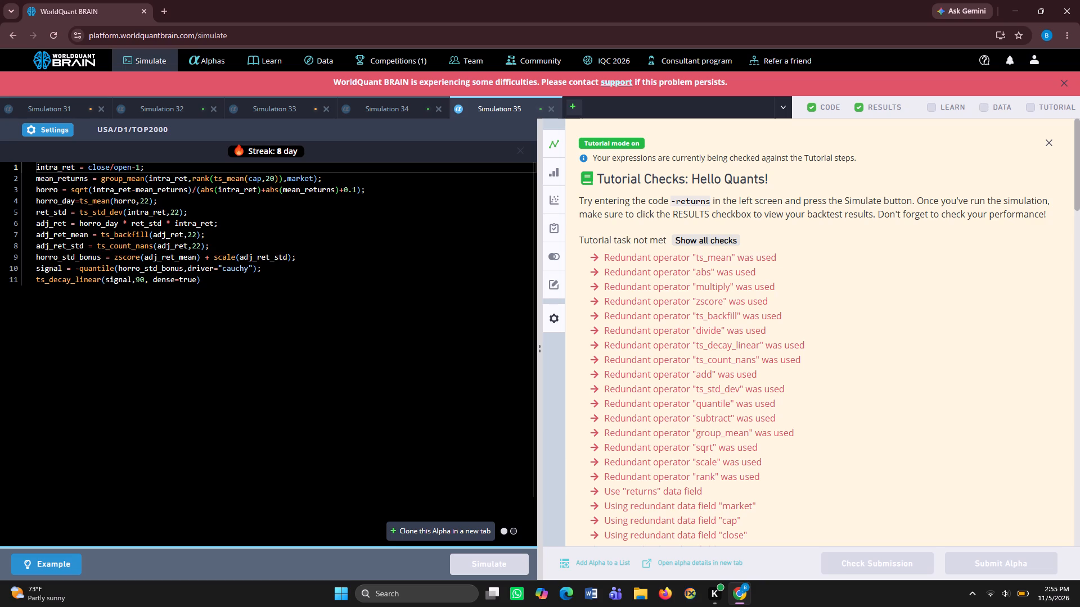
scroll(670, 384, "down", 4)
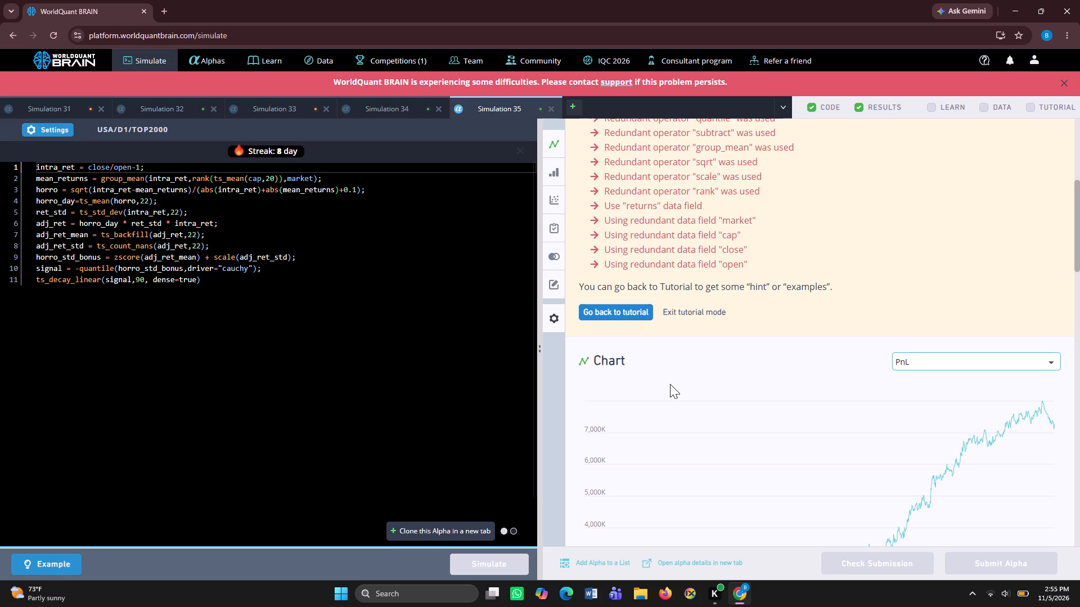
Close the Simulation 34, 33 and 32 tabs, discarding unsimulated changes, and dismiss the service-difficulties banner.
left_click(439, 110)
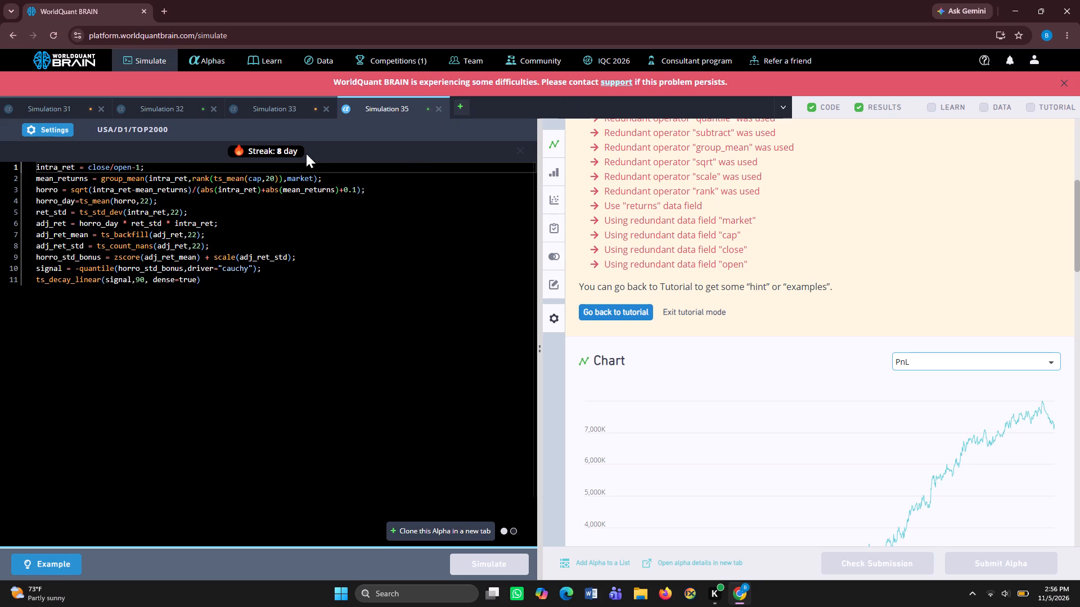
left_click(323, 109)
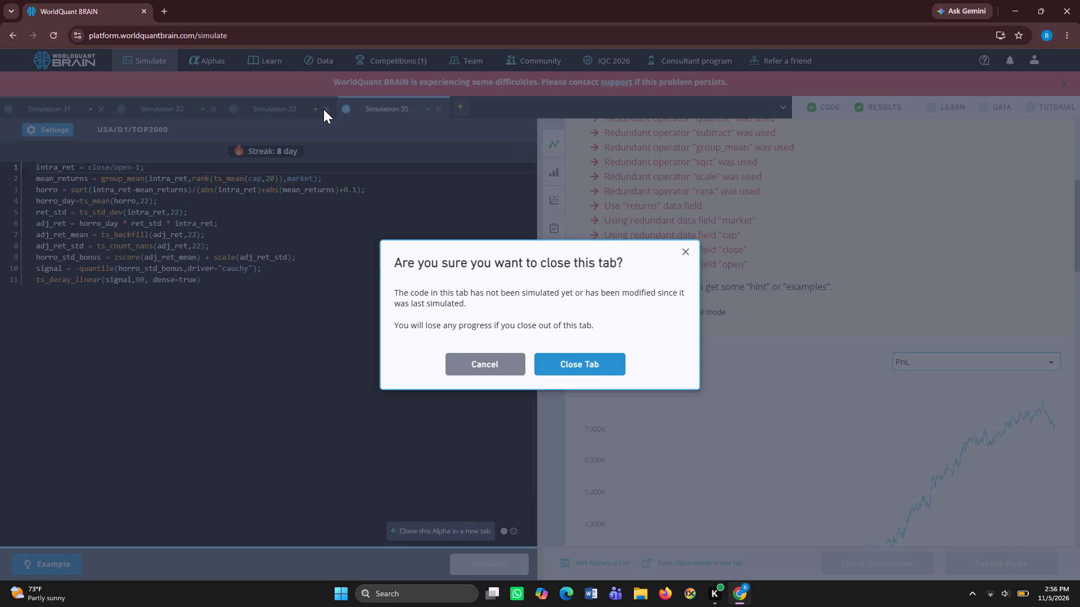
left_click(596, 356)
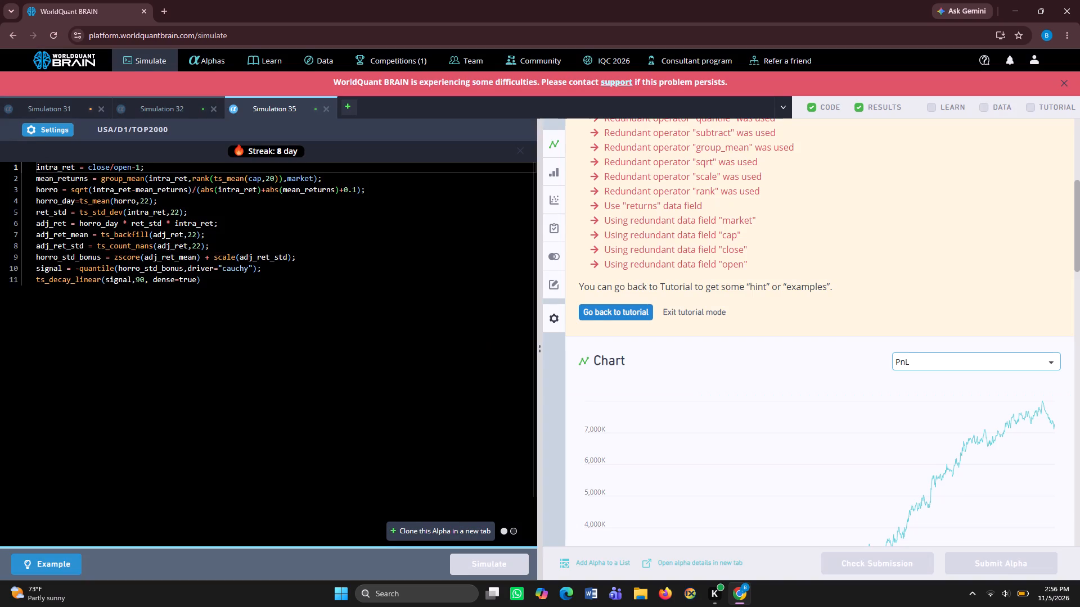
left_click(210, 107)
left_click(609, 357)
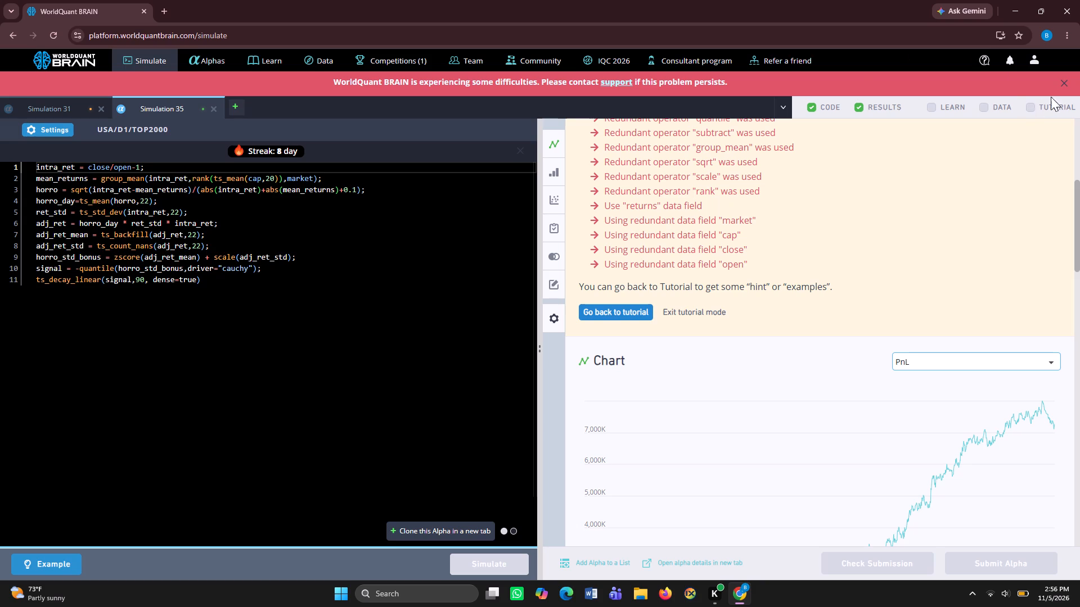
left_click(1064, 82)
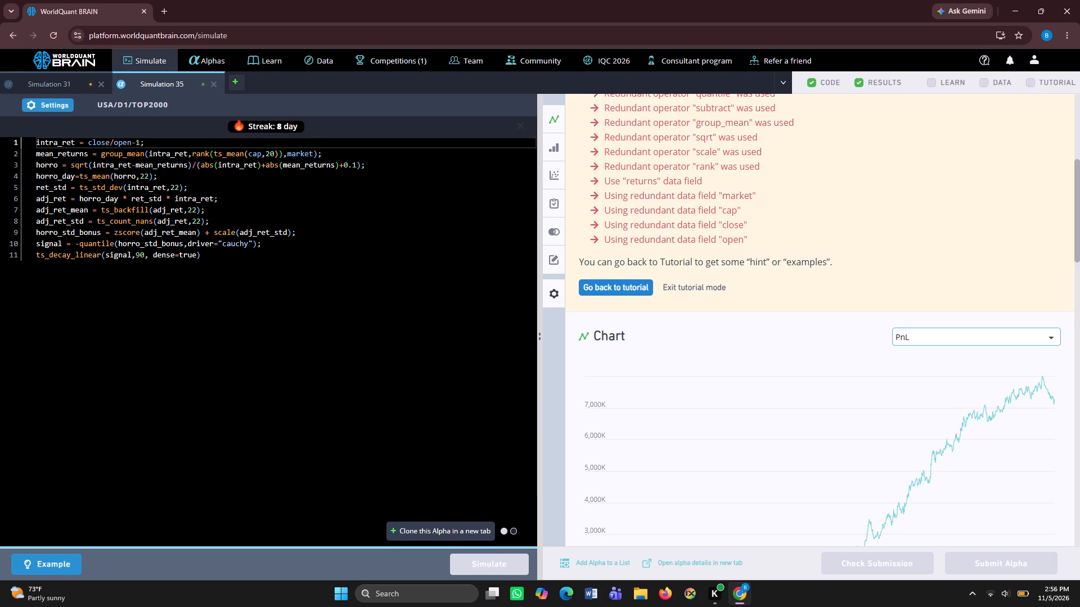
Review the list of submitted alphas.
left_click(217, 57)
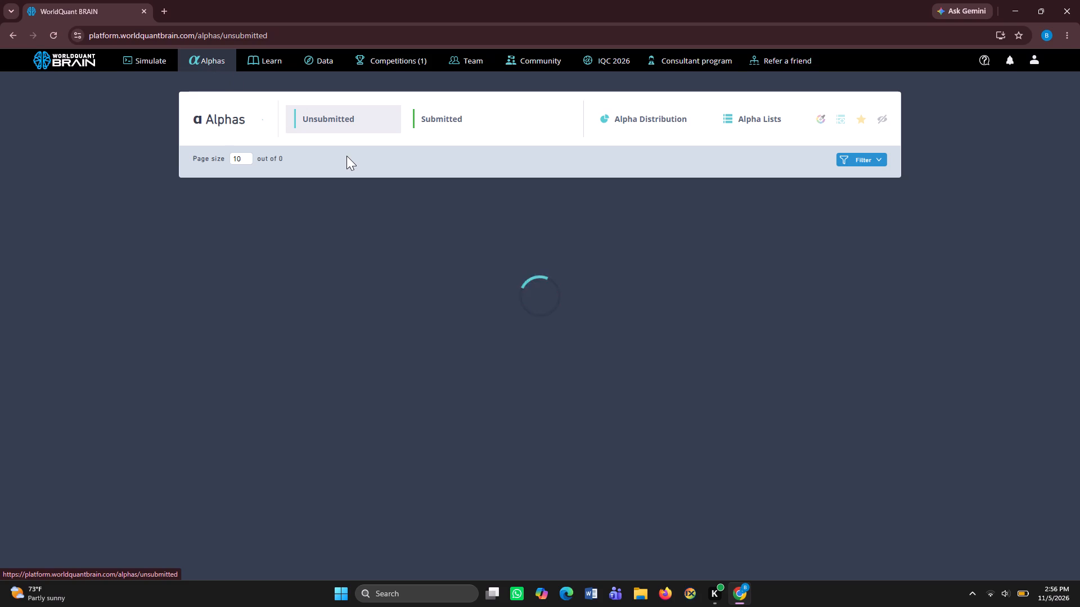
left_click(452, 112)
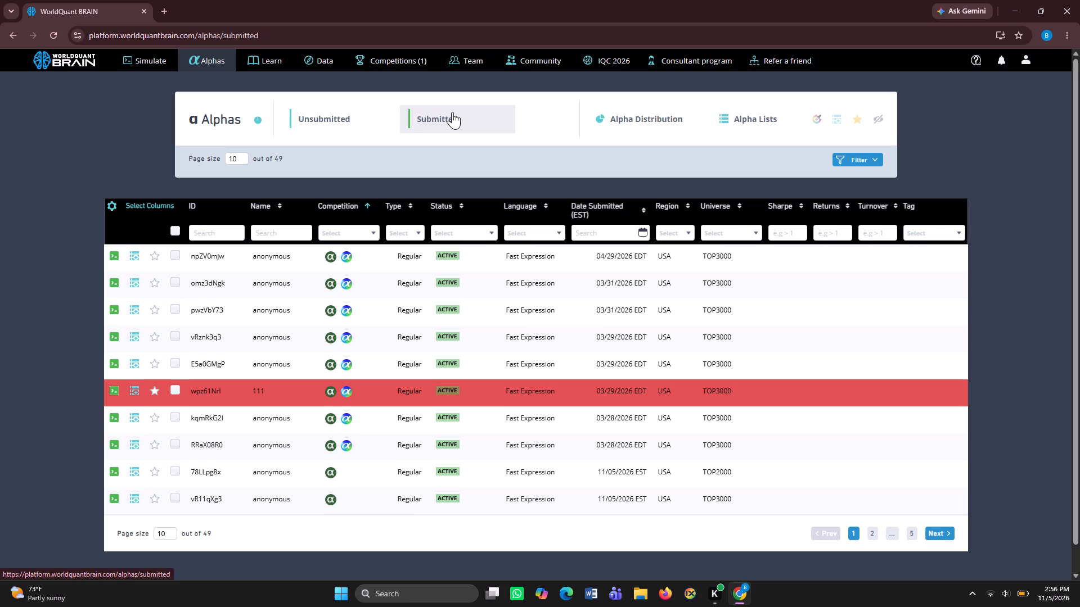
Set the Simulation 35 neutralization to Sector, apply the settings and simulate the alpha again.
left_click(150, 56)
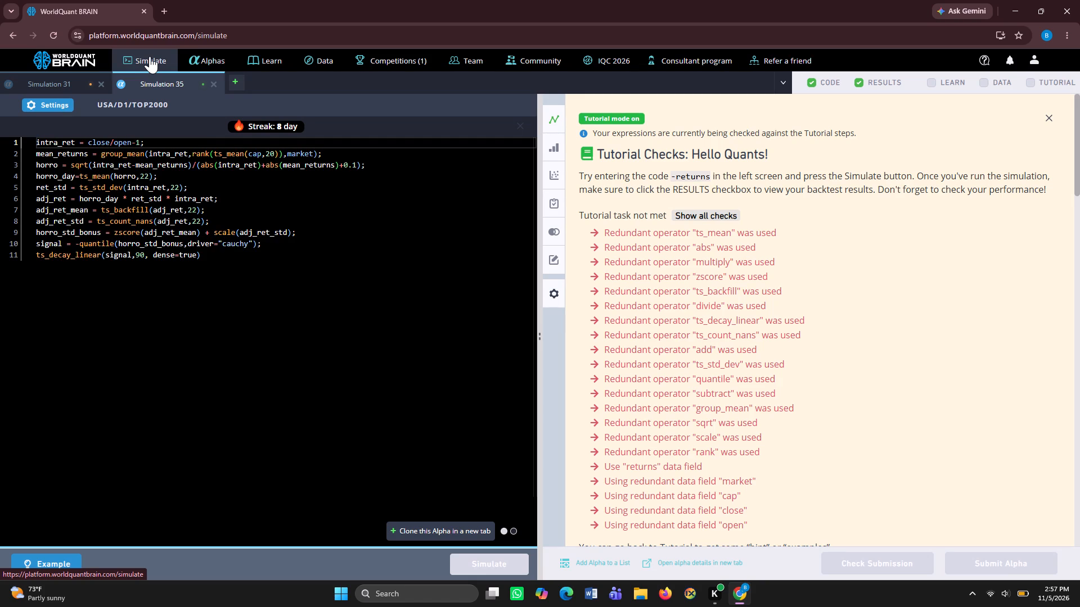
left_click(64, 107)
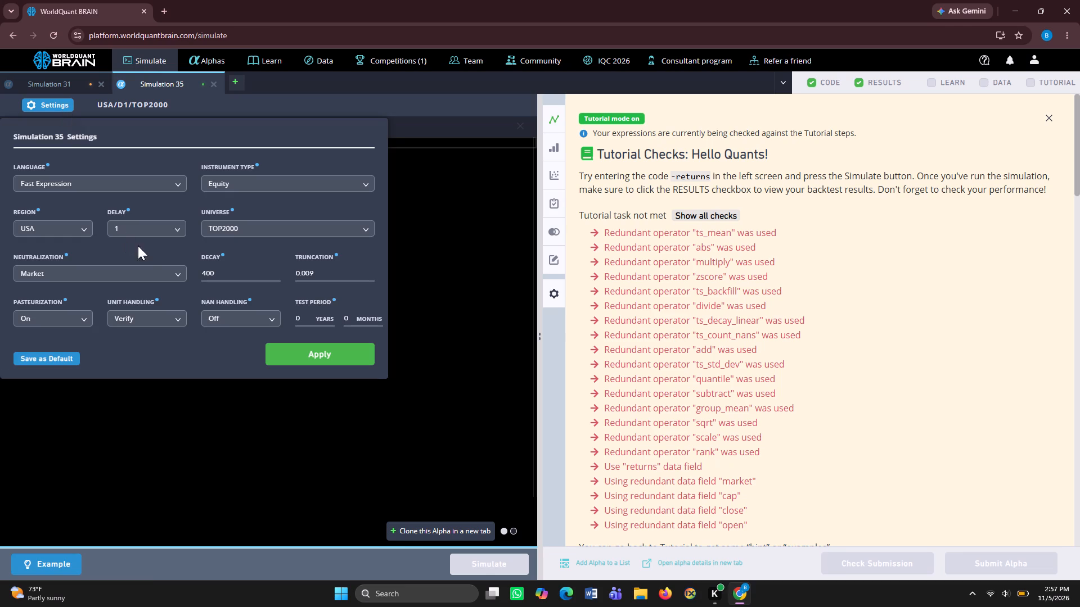
left_click(176, 270)
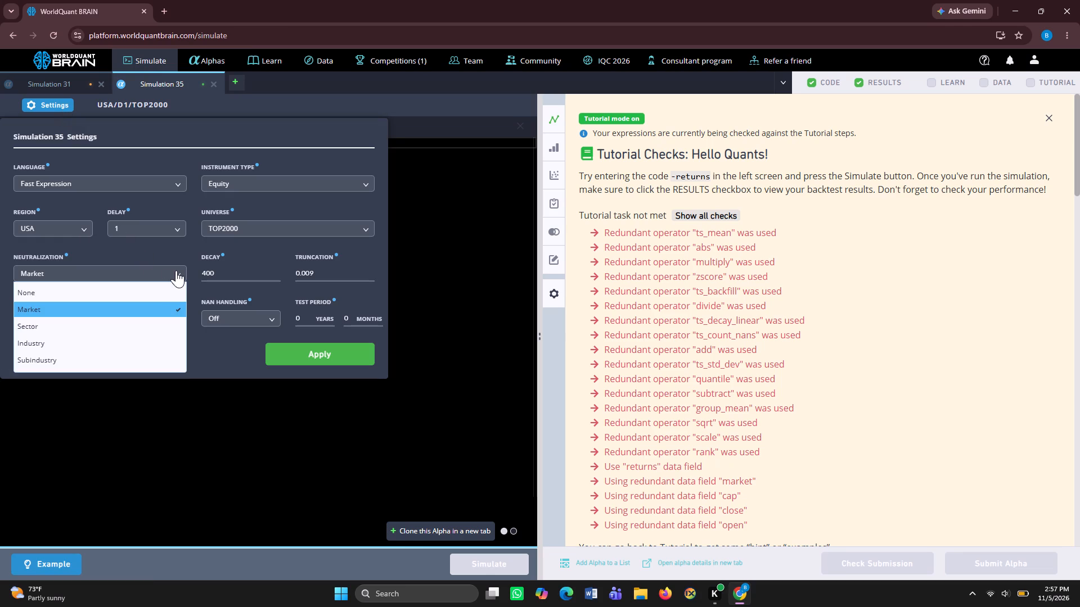
left_click(132, 325)
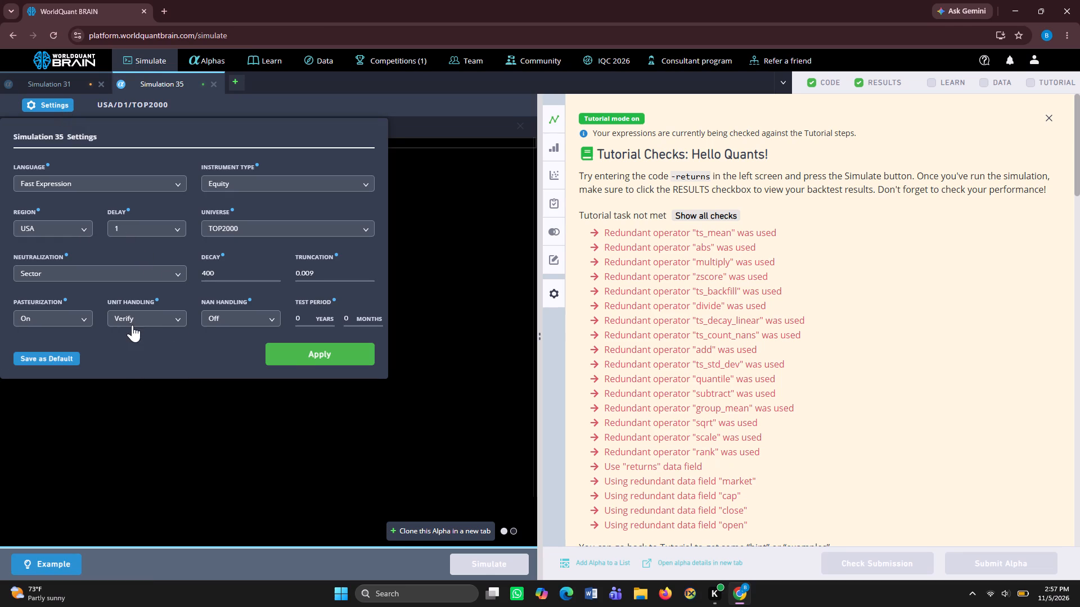
left_click(298, 351)
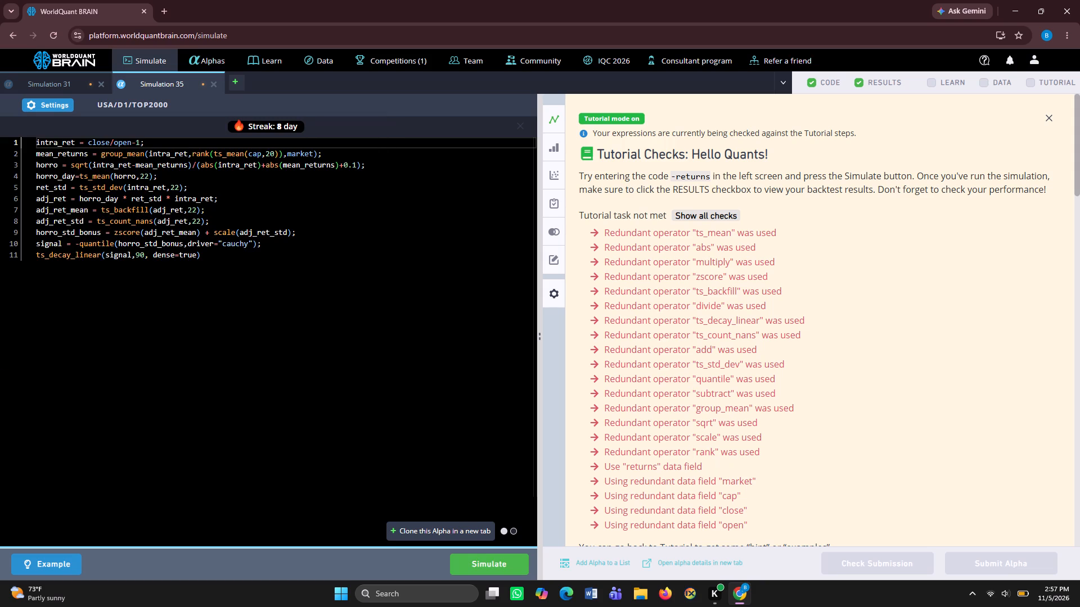
left_click(484, 561)
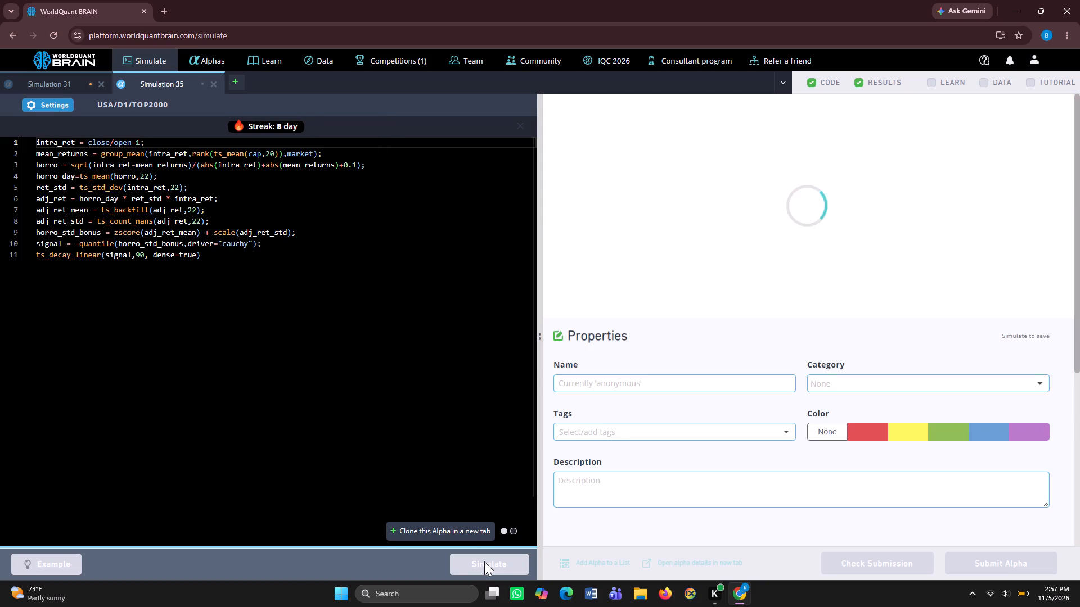
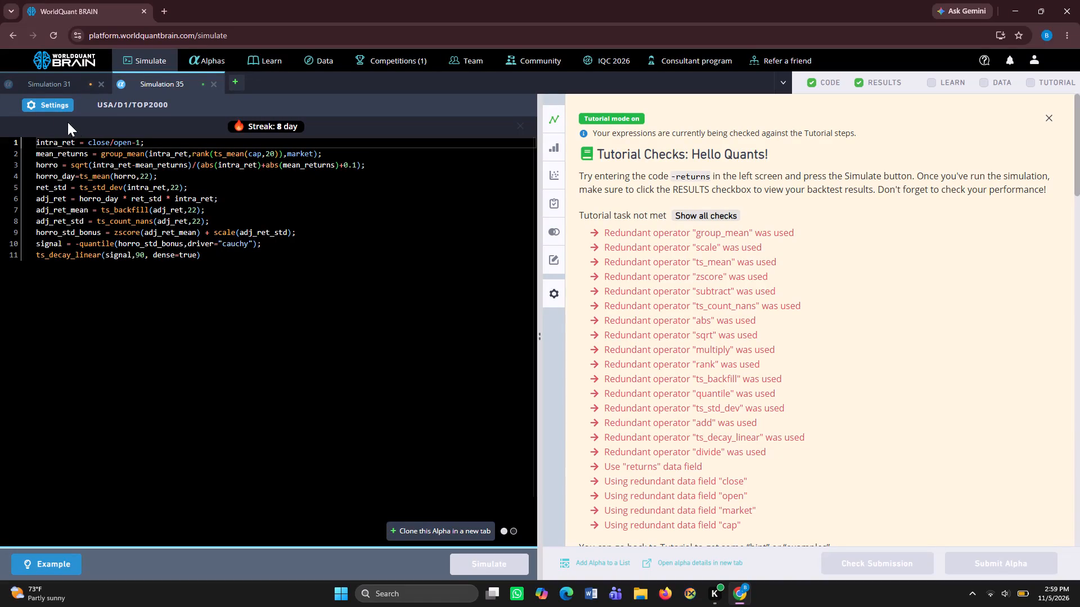
Set the Simulation 35 neutralization to Subindustry, apply the settings and simulate the alpha again.
left_click(59, 107)
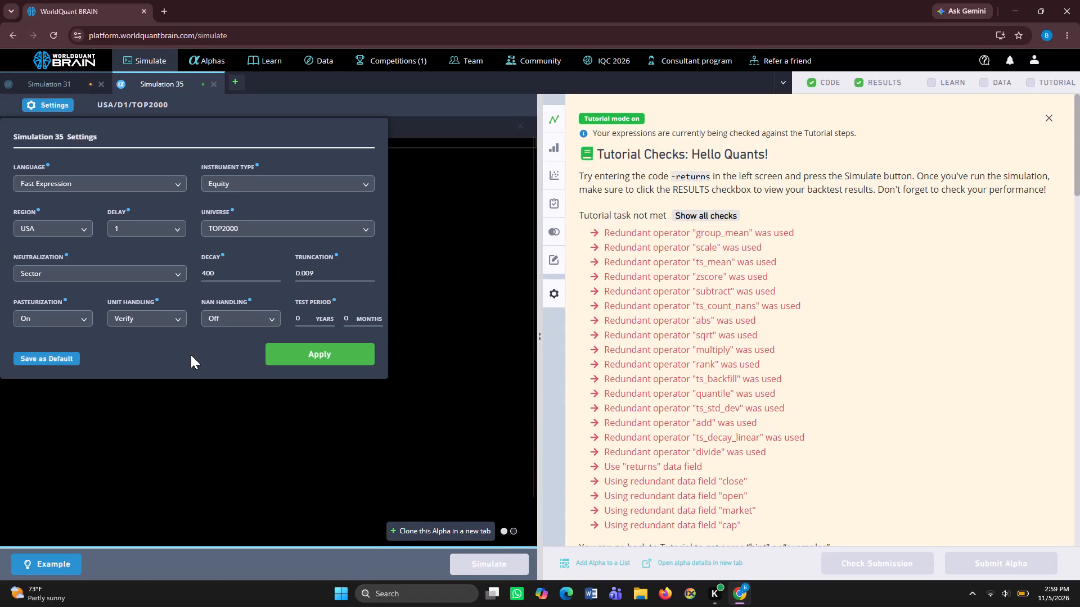
left_click(177, 270)
left_click(138, 368)
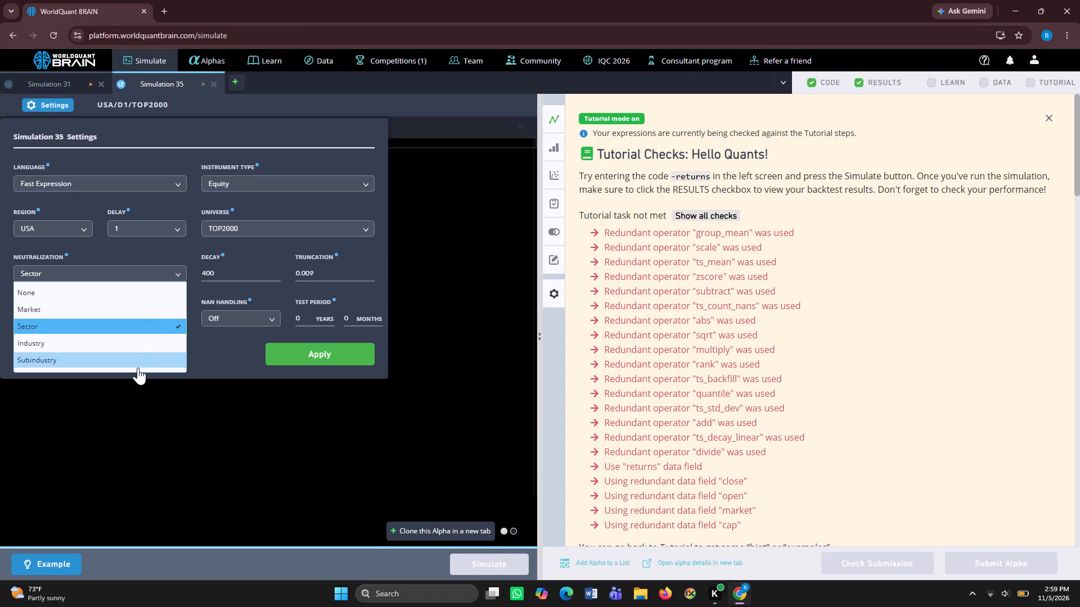
left_click(282, 360)
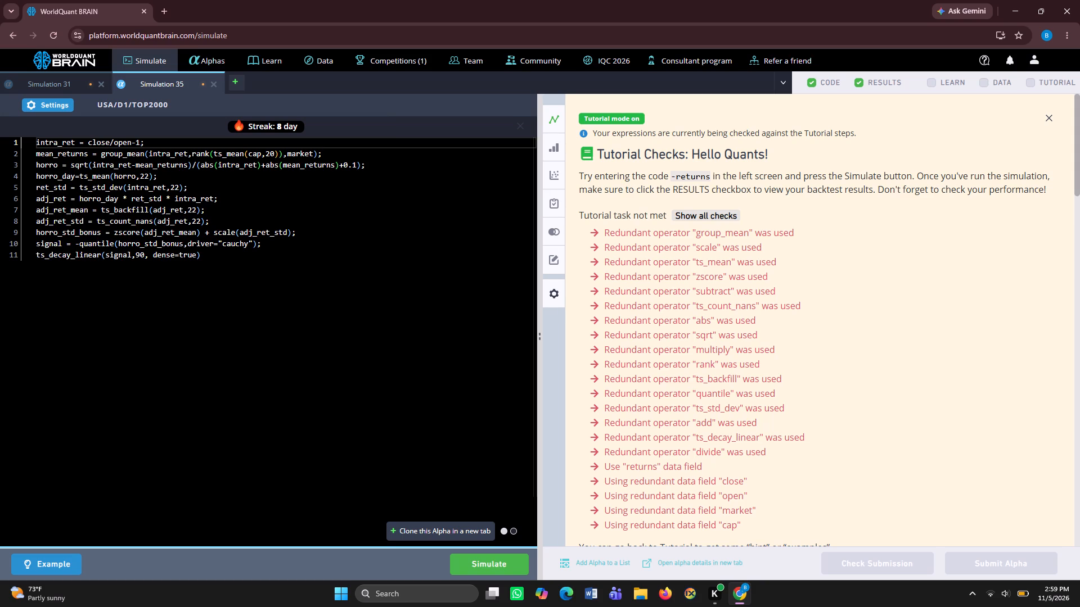
left_click(505, 558)
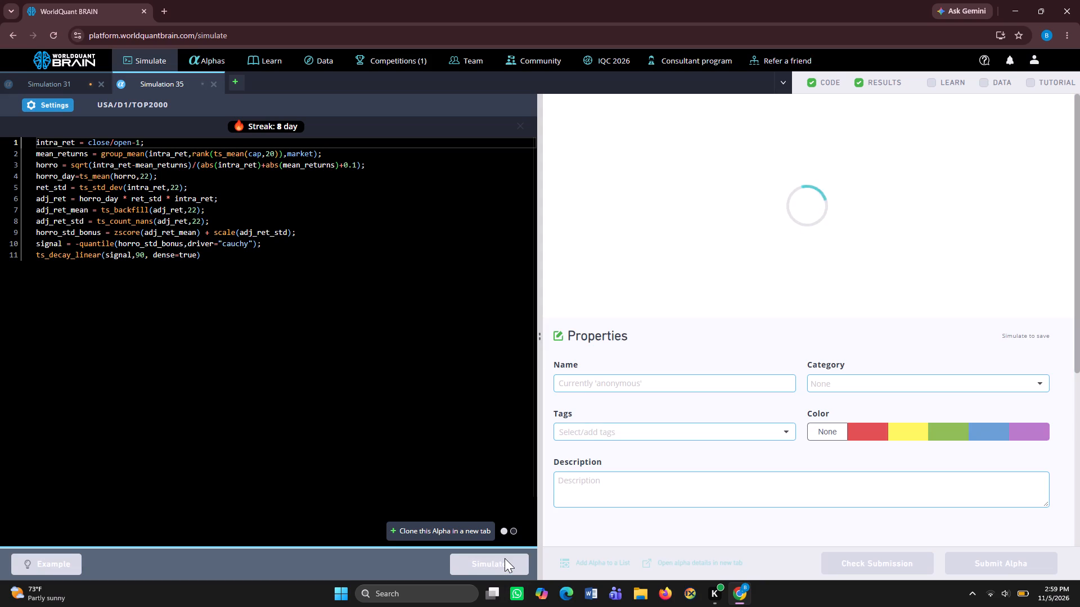
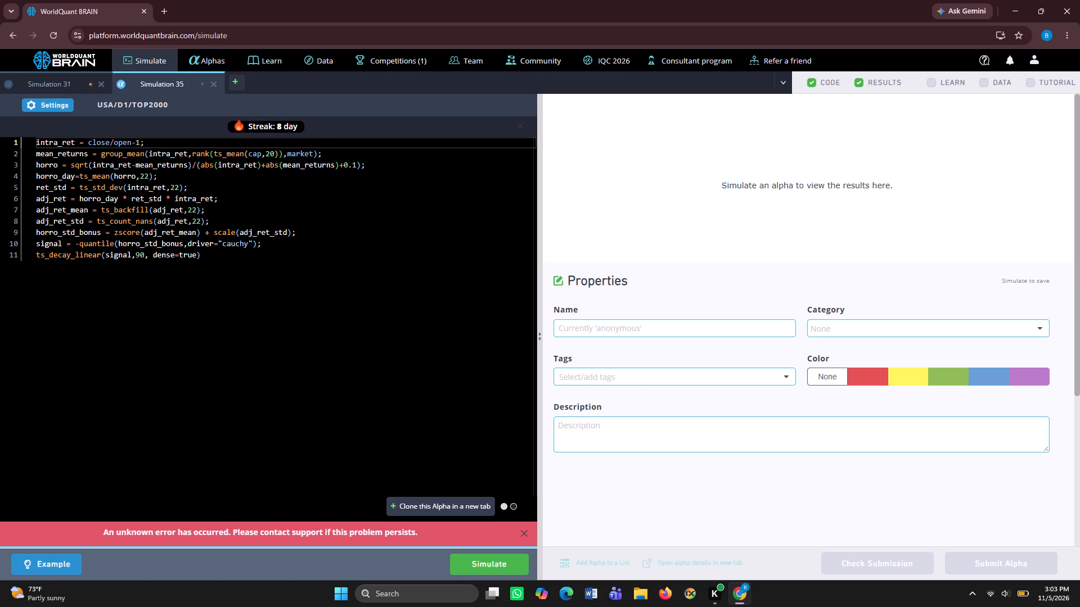
Dismiss the error notice and rerun the simulation of the Simulation 35 alpha.
left_click(523, 531)
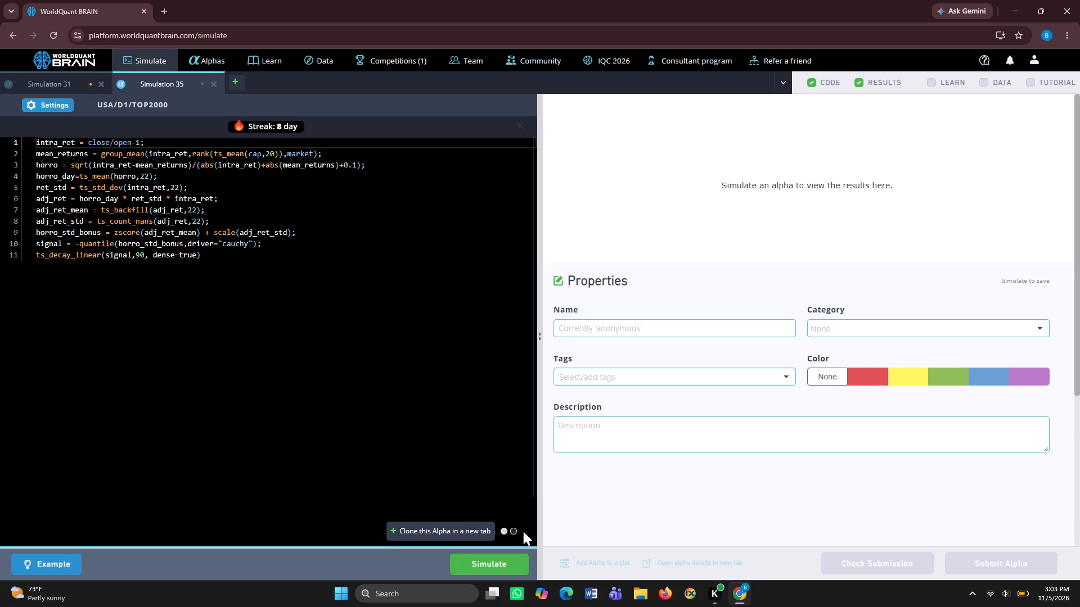
left_click(510, 559)
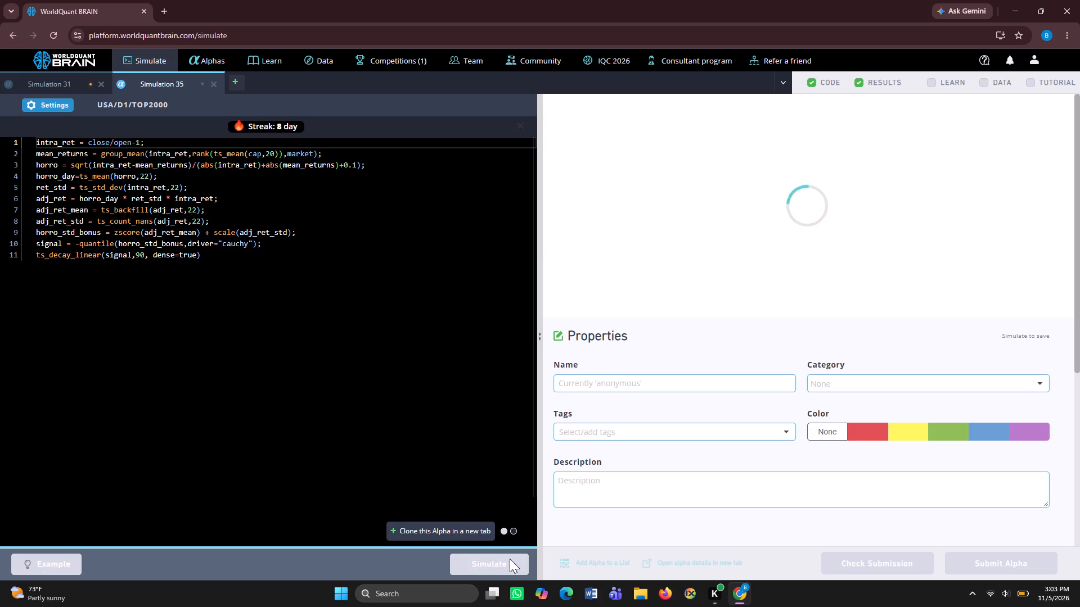
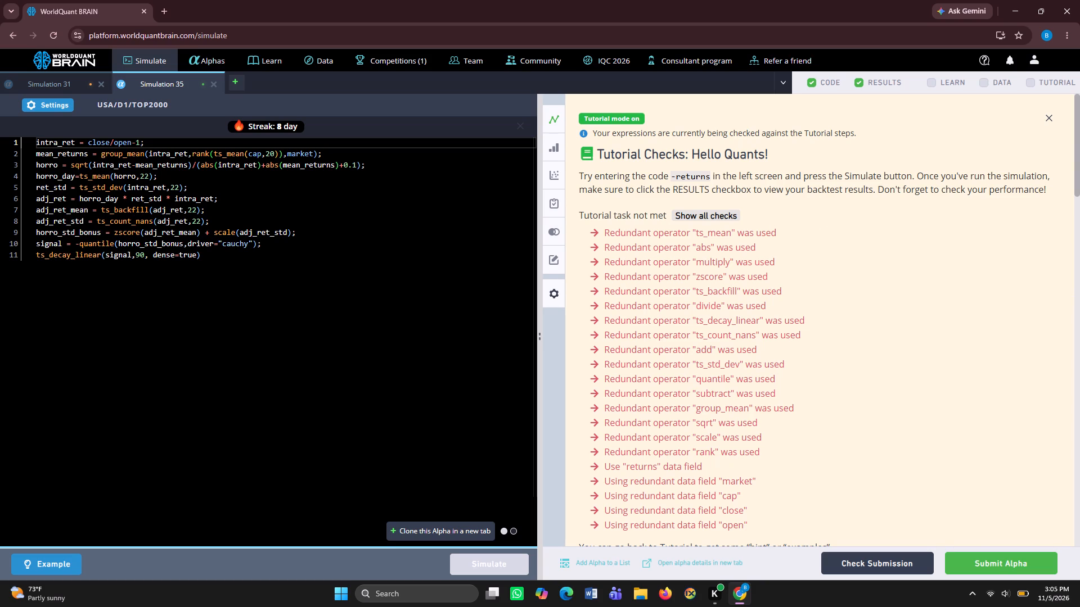
Review the Simulation 35 yearly performance summary and run its self-correlation check.
scroll(915, 474, "down", 4)
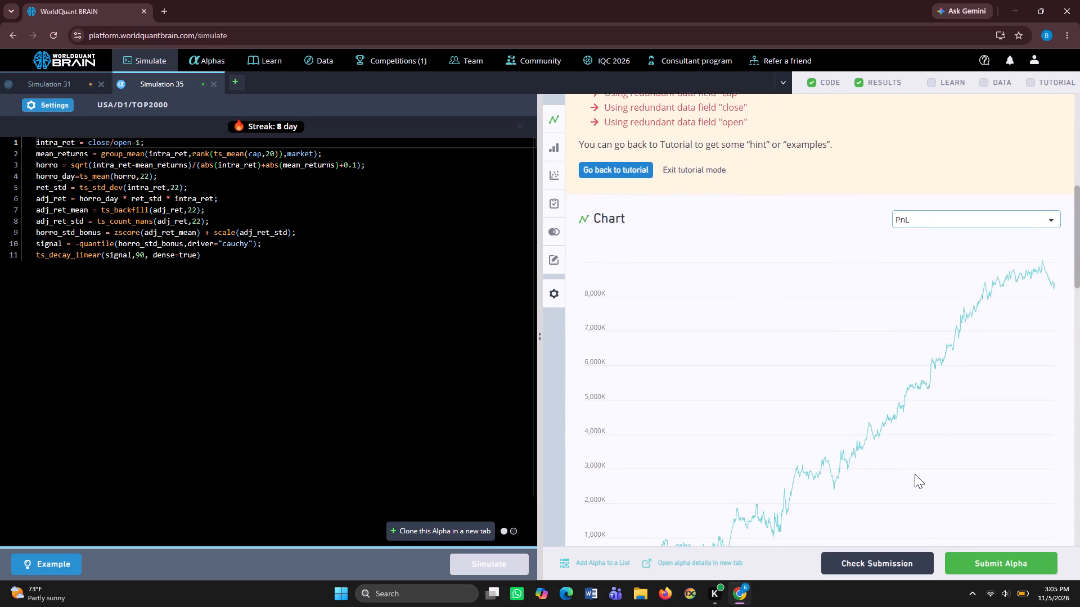
scroll(915, 474, "down", 3)
scroll(915, 474, "up", 2)
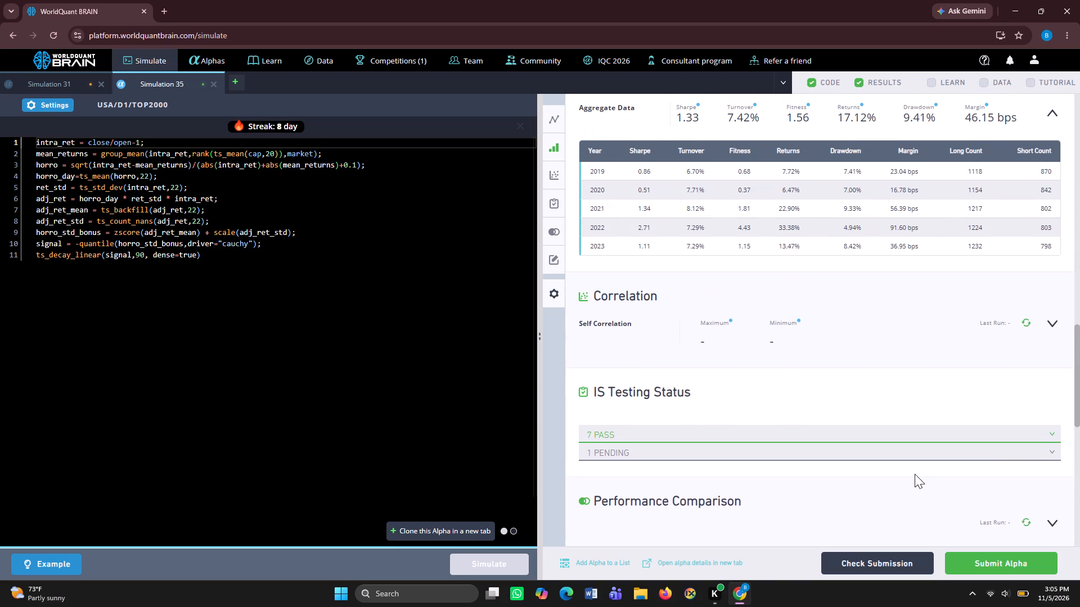
scroll(915, 474, "up", 1)
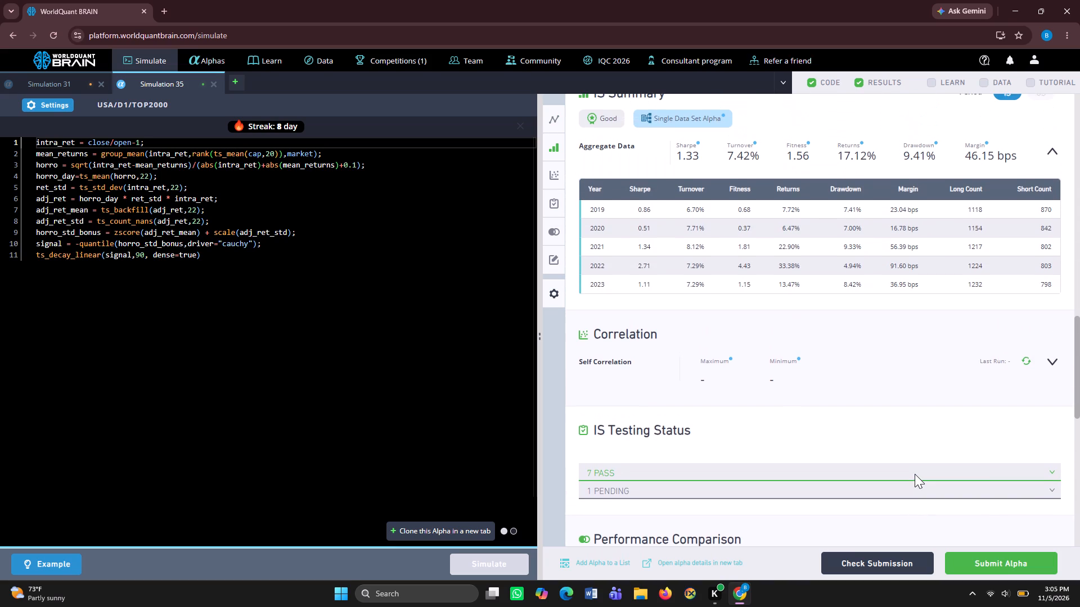
scroll(915, 474, "up", 1)
left_click(1025, 363)
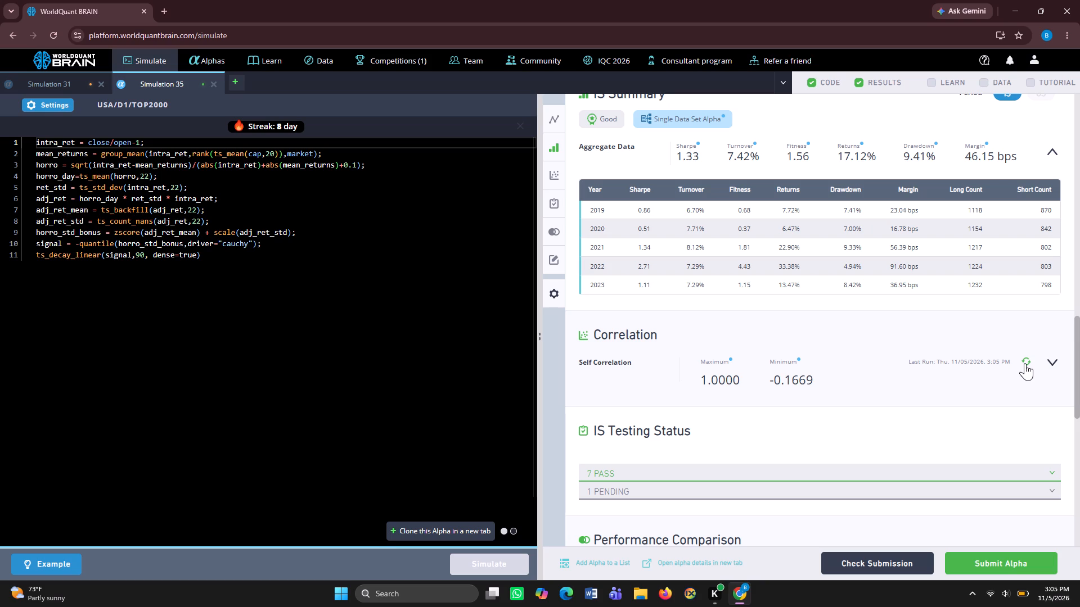
Submit the Simulation 35 alpha.
left_click(975, 559)
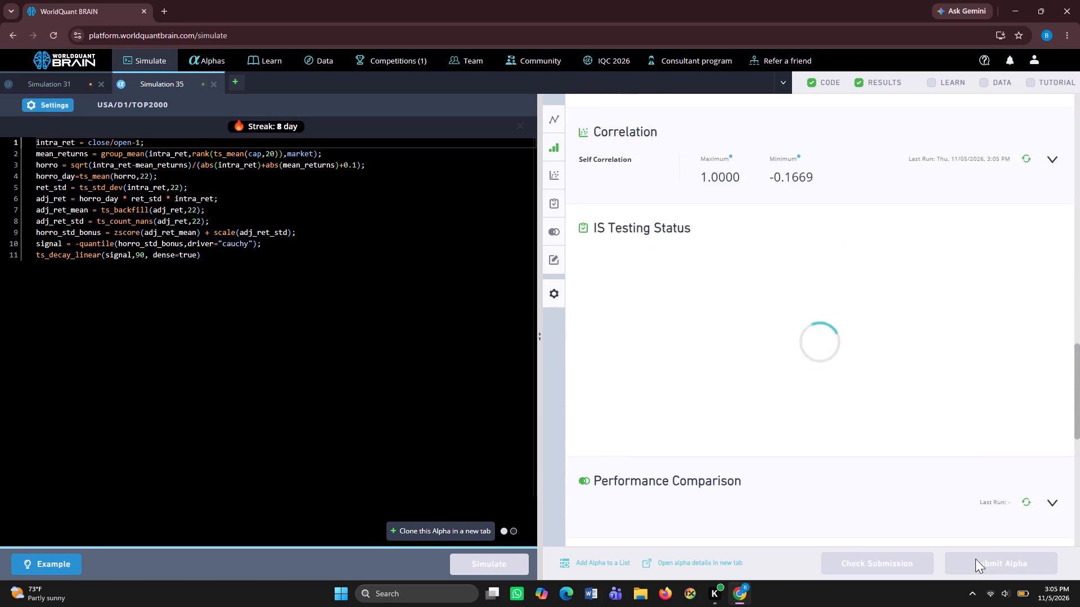
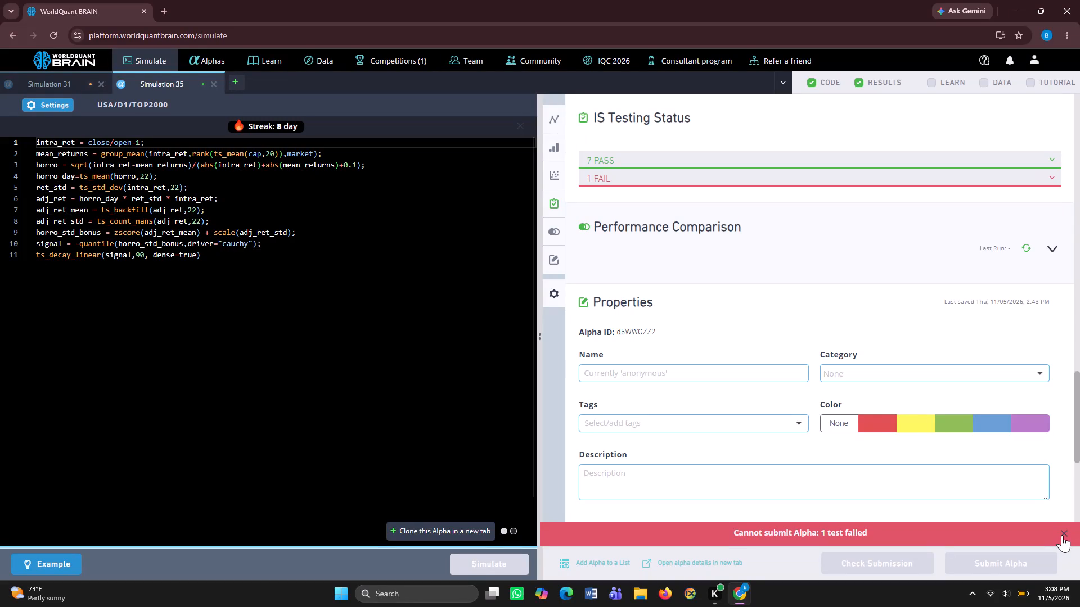
Dismiss the submission notification and stay on the Simulation 35 alpha.
left_click(1063, 532)
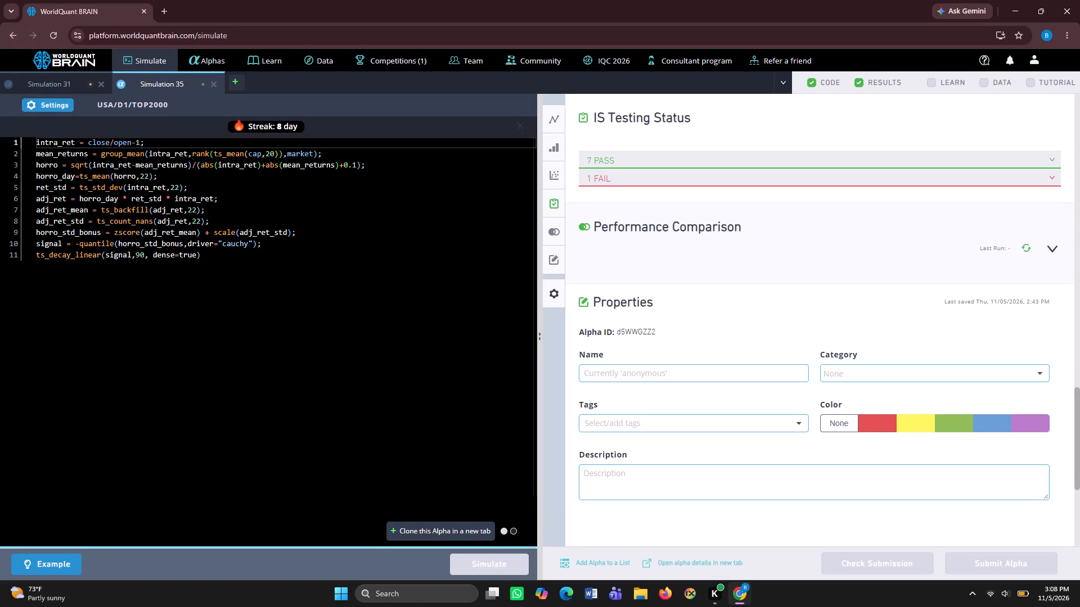
left_click(177, 83)
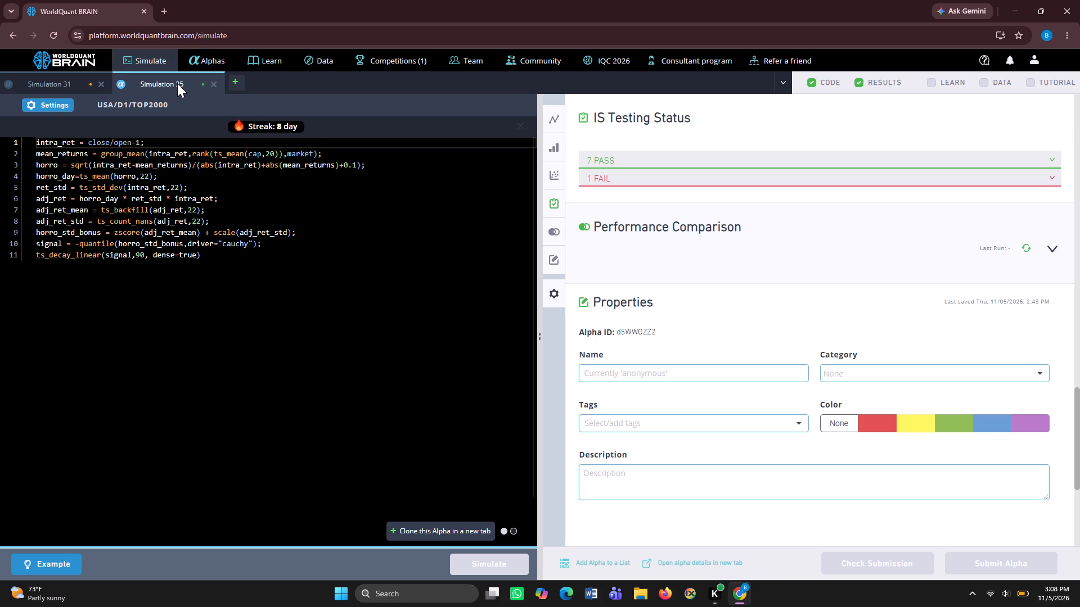
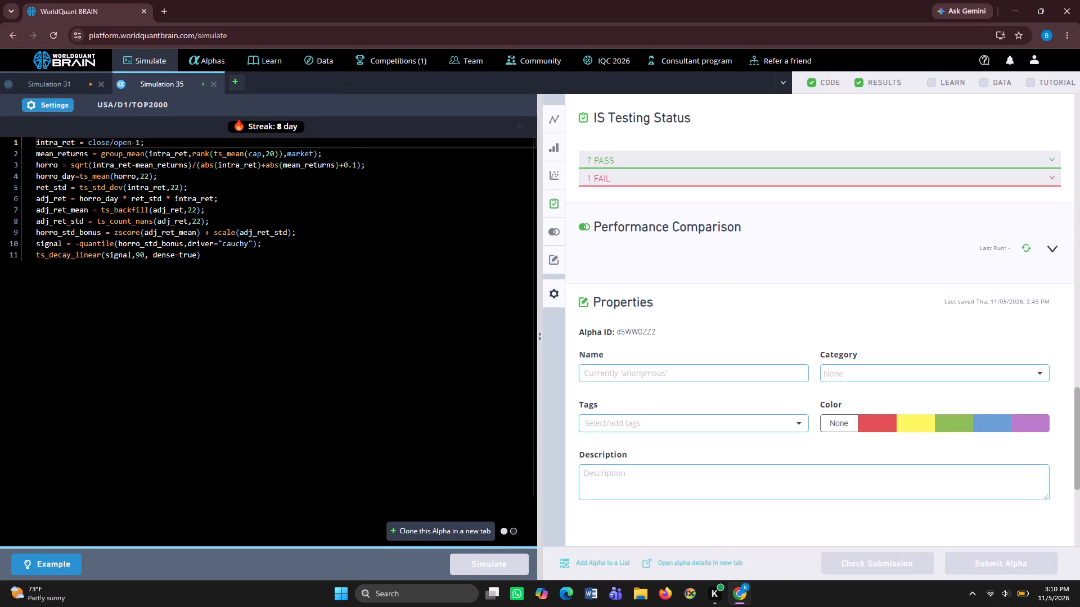
Clone the Simulation 35 alpha into a new simulation and simulate it with its code and settings unchanged.
left_click(463, 531)
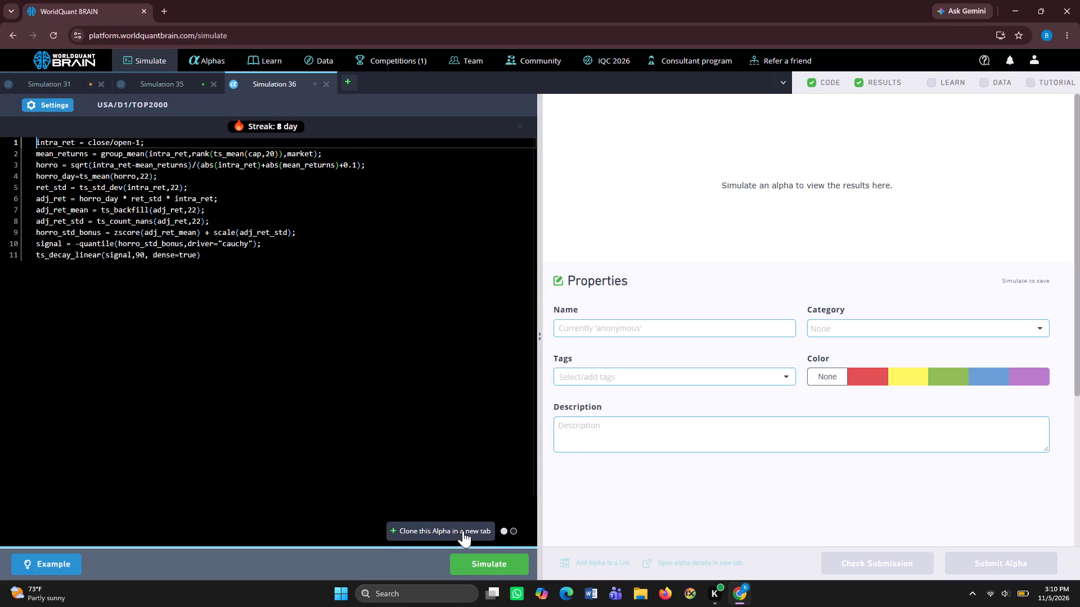
left_click(481, 563)
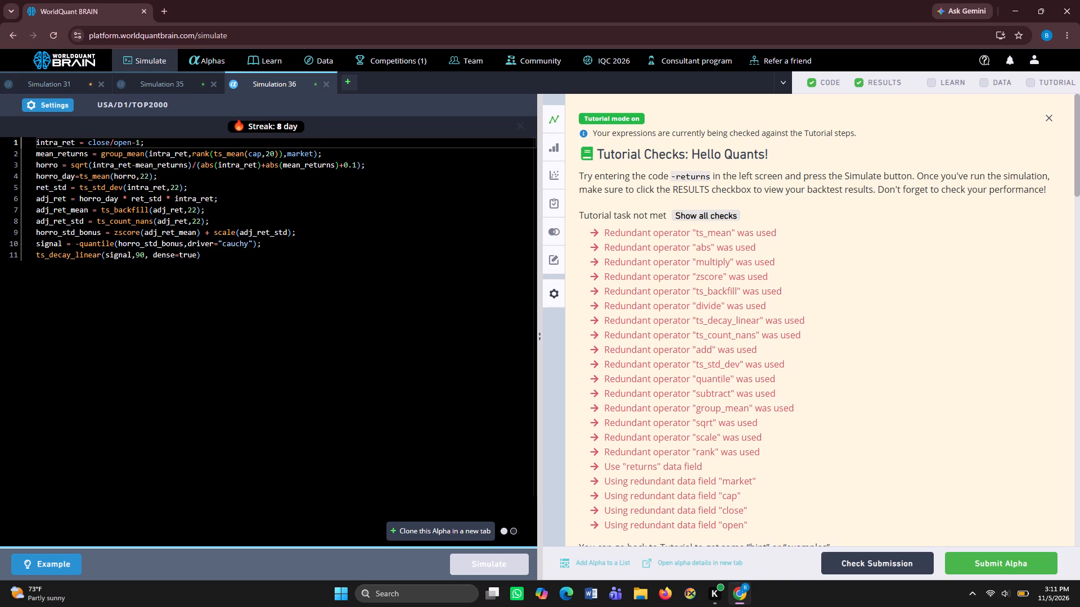
Review the new simulation's IS results and run its self-correlation check.
scroll(714, 521, "down", 5)
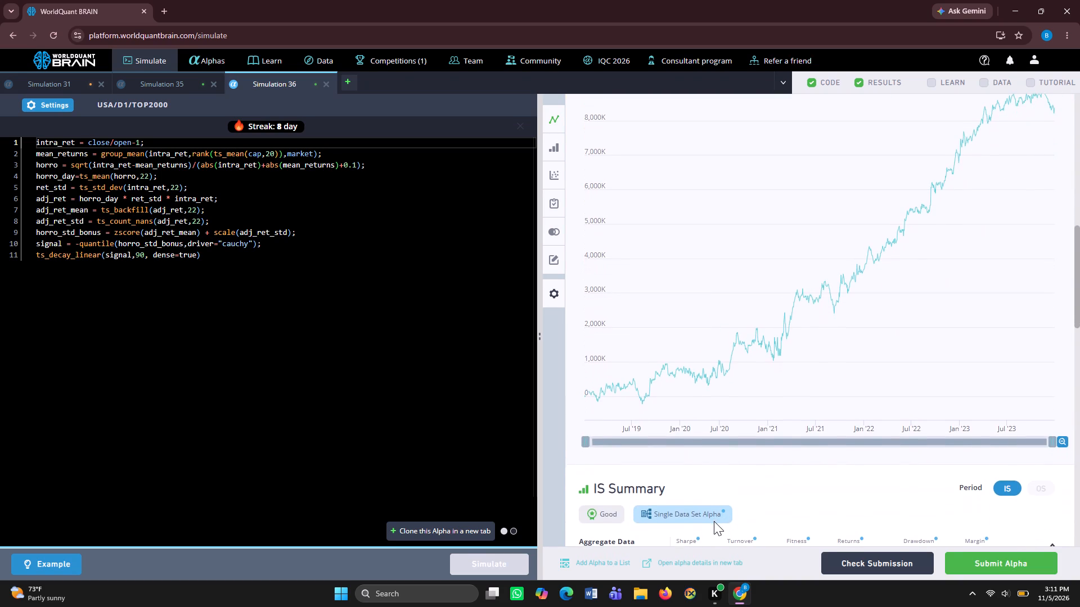
scroll(714, 521, "down", 4)
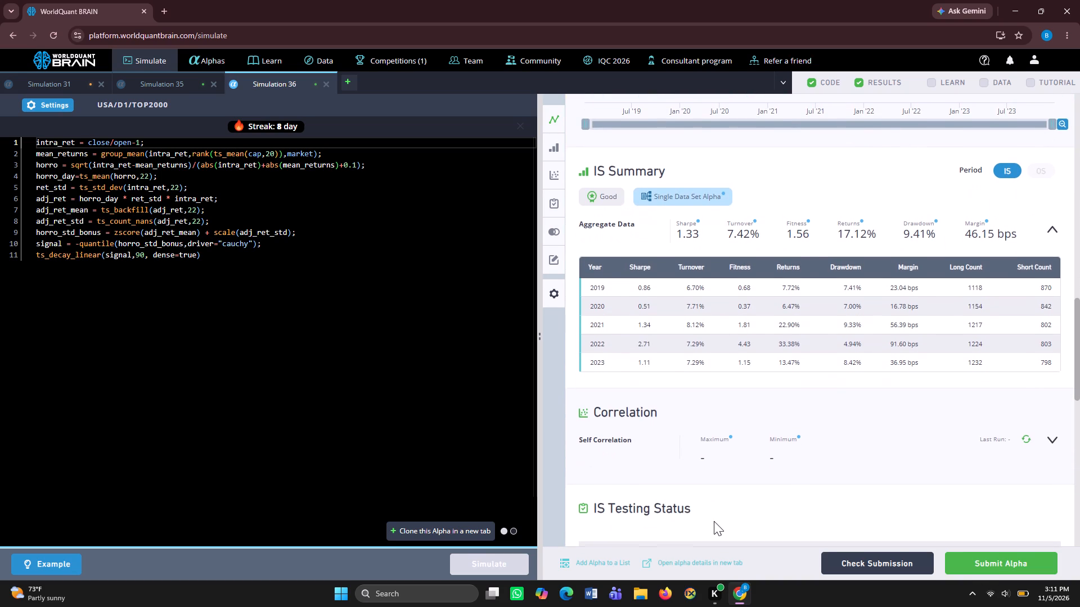
left_click(1028, 441)
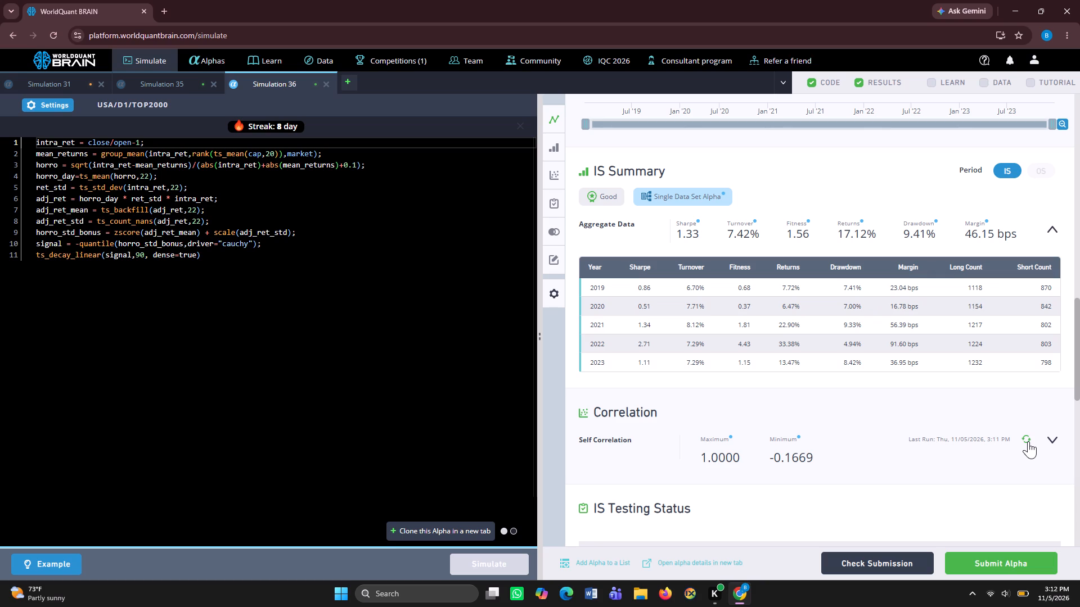
Try to submit the Simulation 36 alpha and stay on its simulation.
left_click(987, 559)
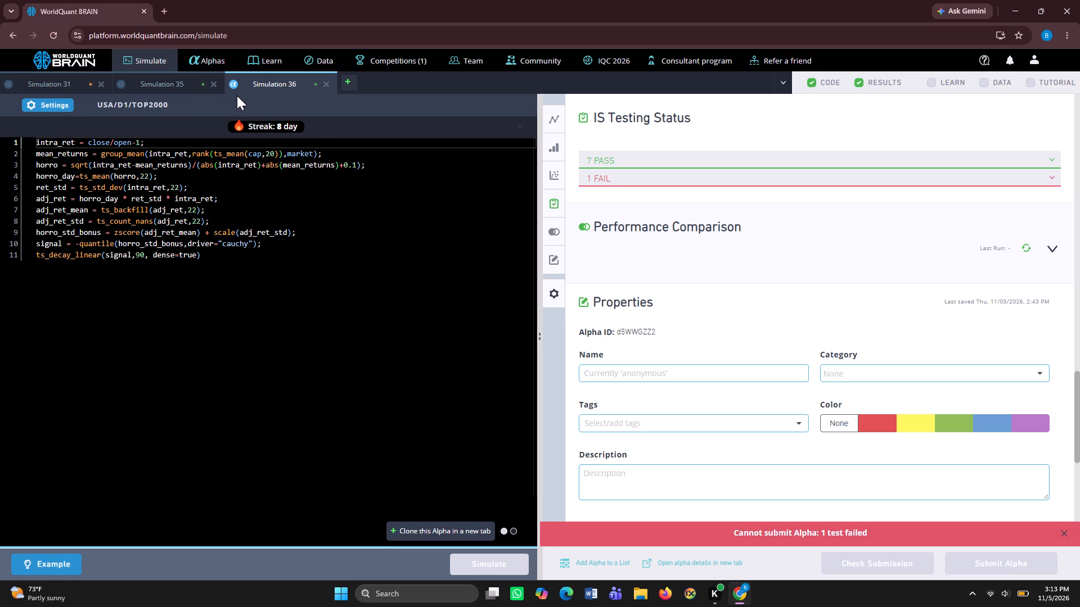
left_click(284, 95)
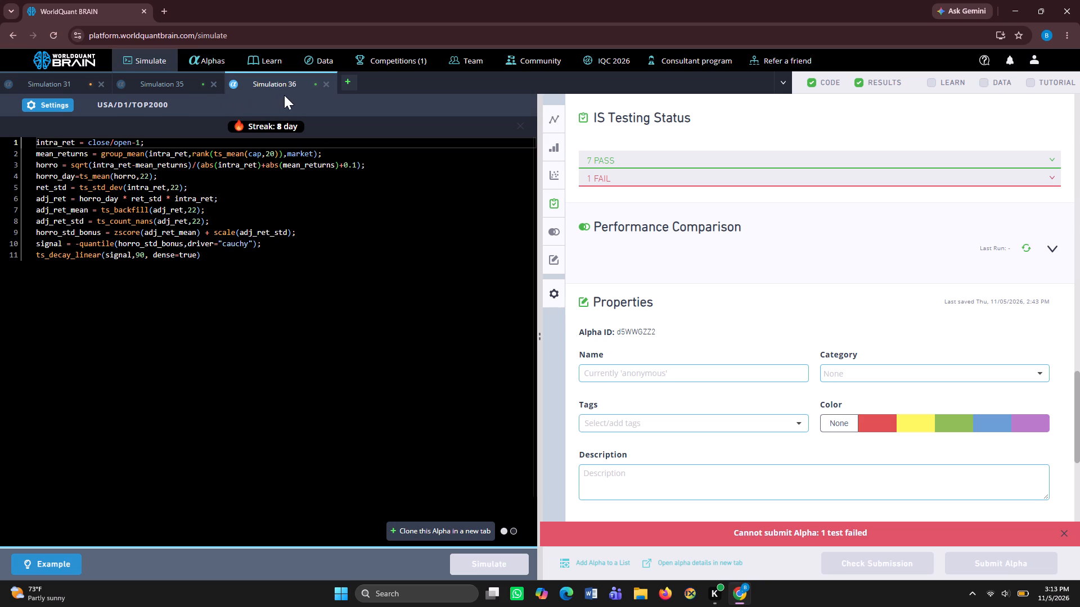
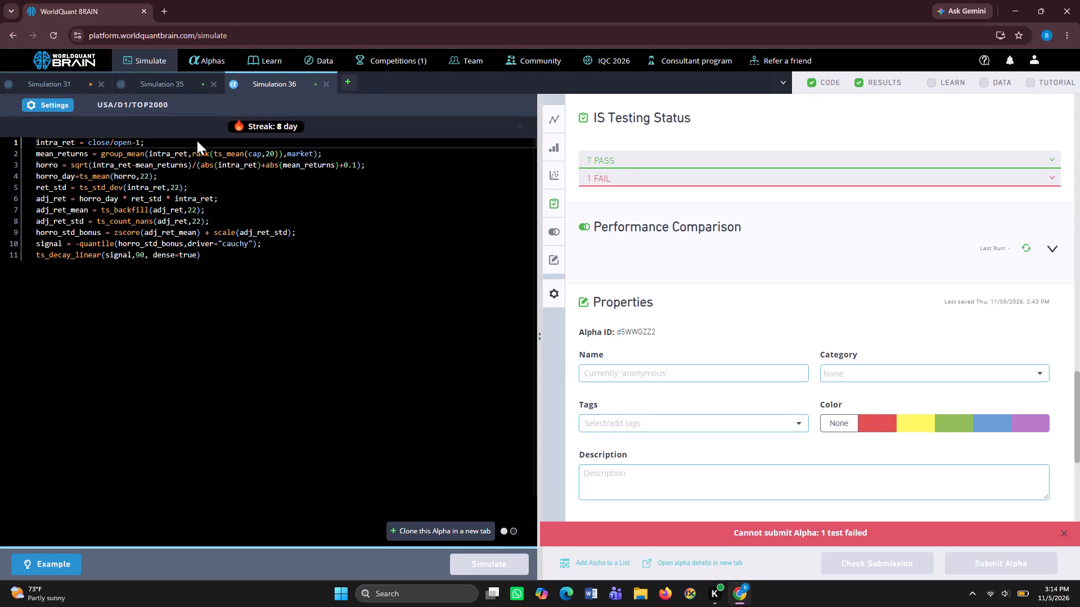
Change the Simulation 36 universe setting to TOP3000 and apply the settings.
left_click(65, 103)
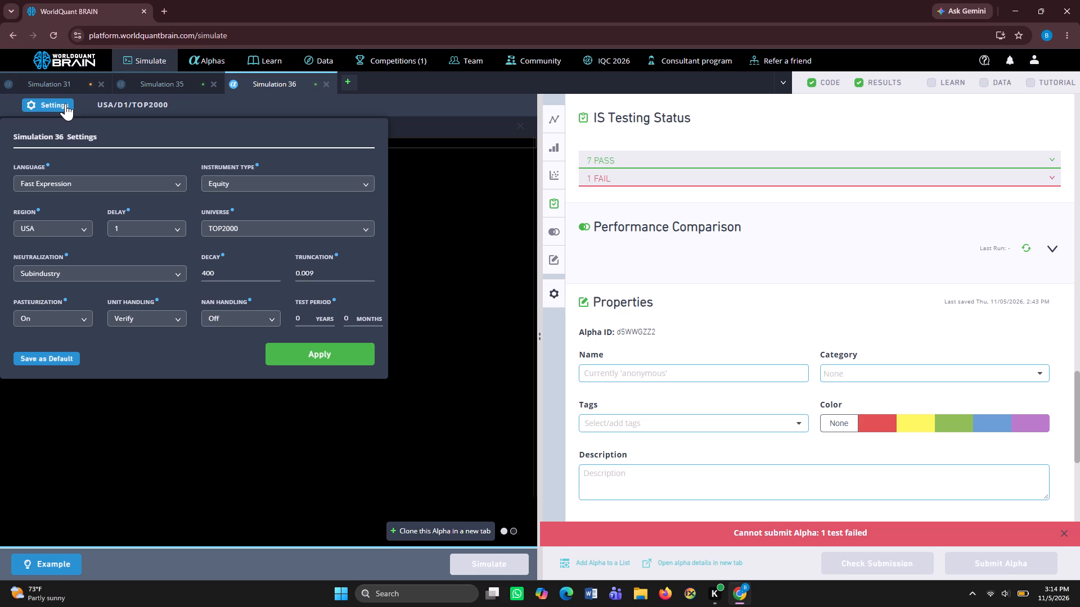
left_click(364, 225)
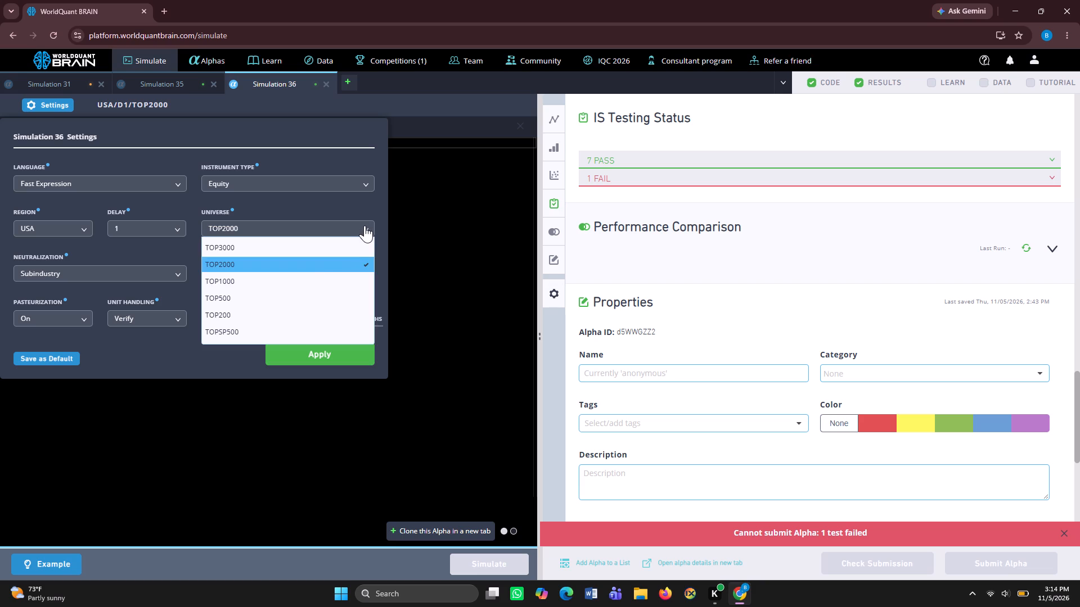
left_click(330, 241)
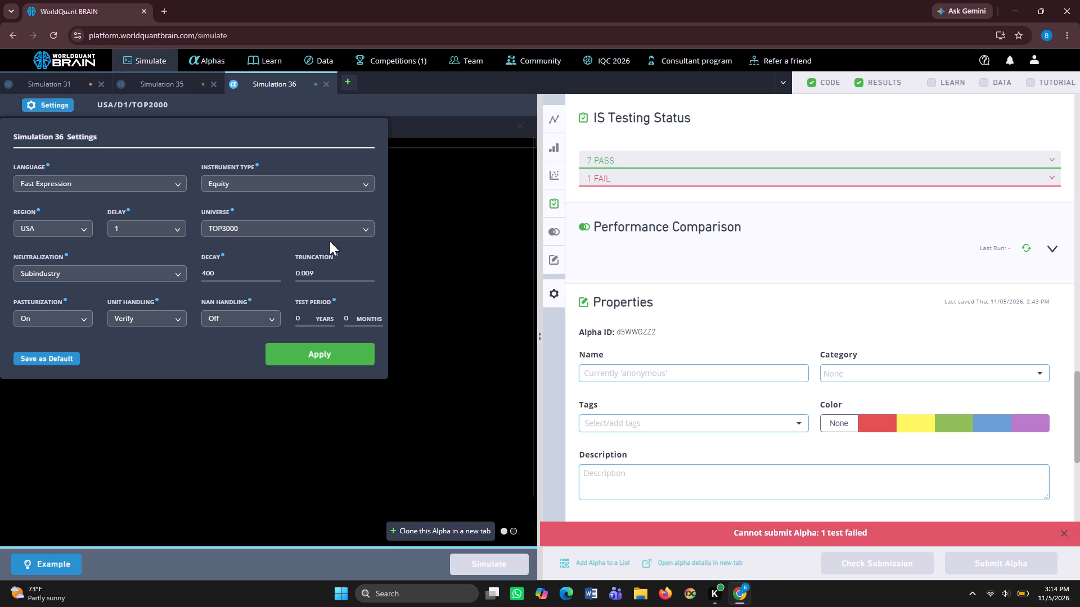
left_click(294, 351)
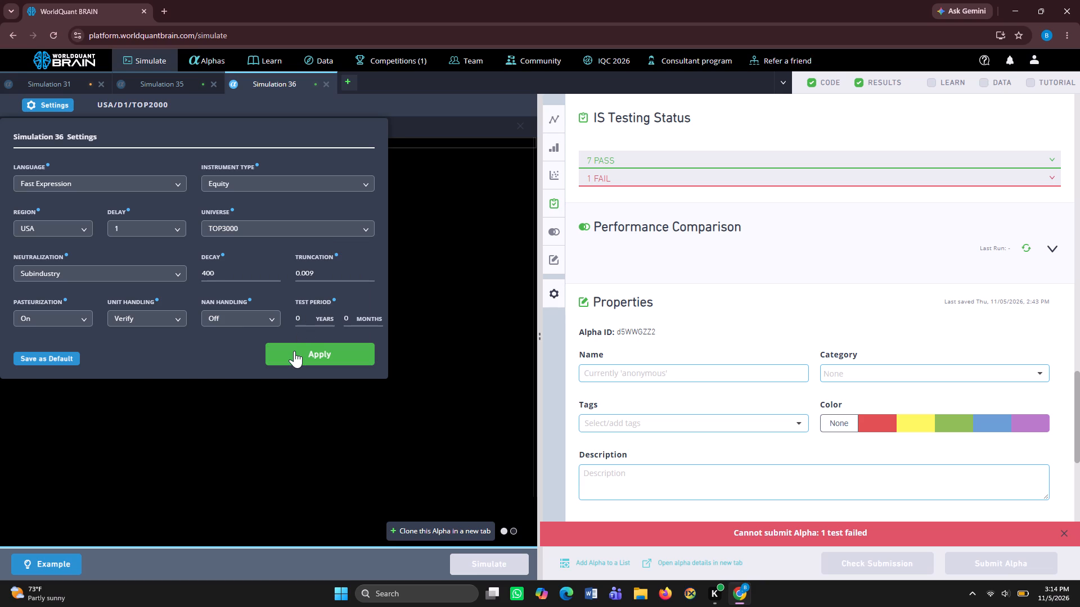
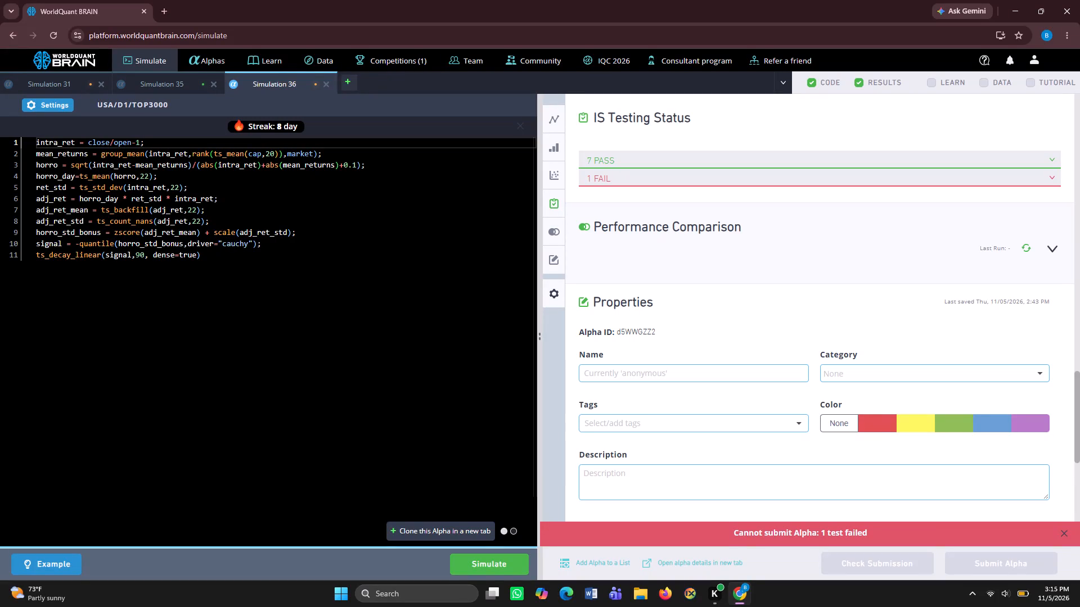
Simulate the alpha in Simulation 36 with the USA/D1/TOP3000 settings.
left_click(514, 554)
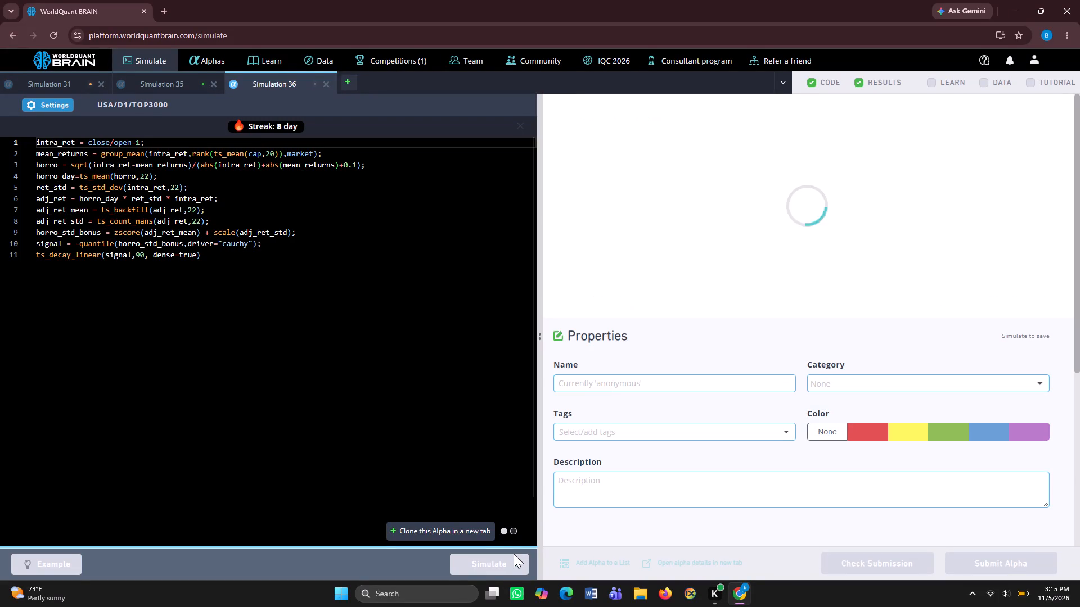
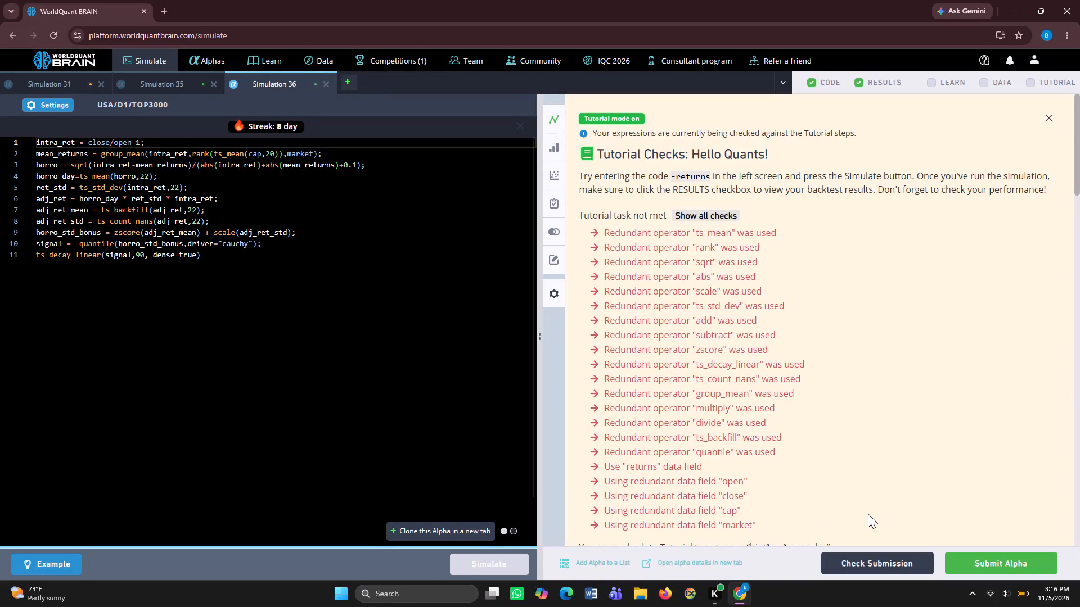
Run the self-correlation check for the alpha in Simulation 36 from its results' Correlation section.
scroll(868, 514, "down", 1)
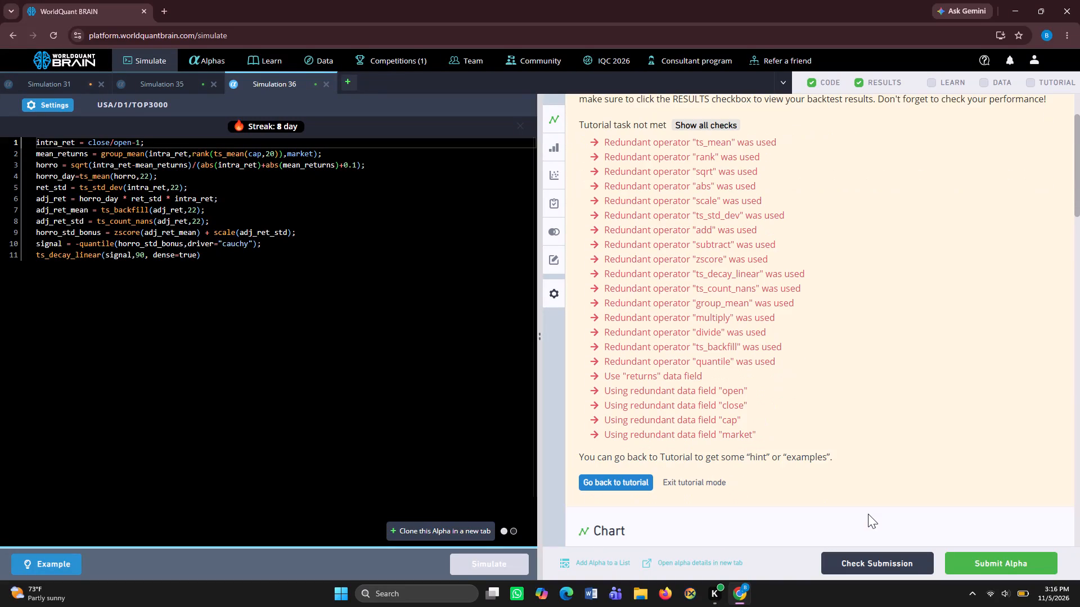
scroll(868, 514, "down", 5)
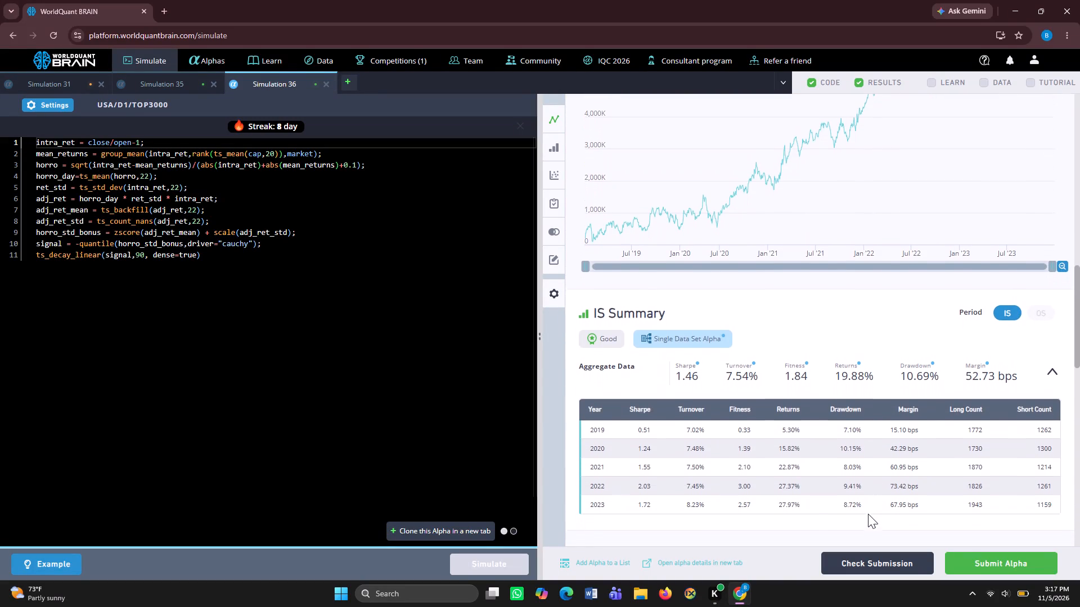
scroll(868, 514, "down", 2)
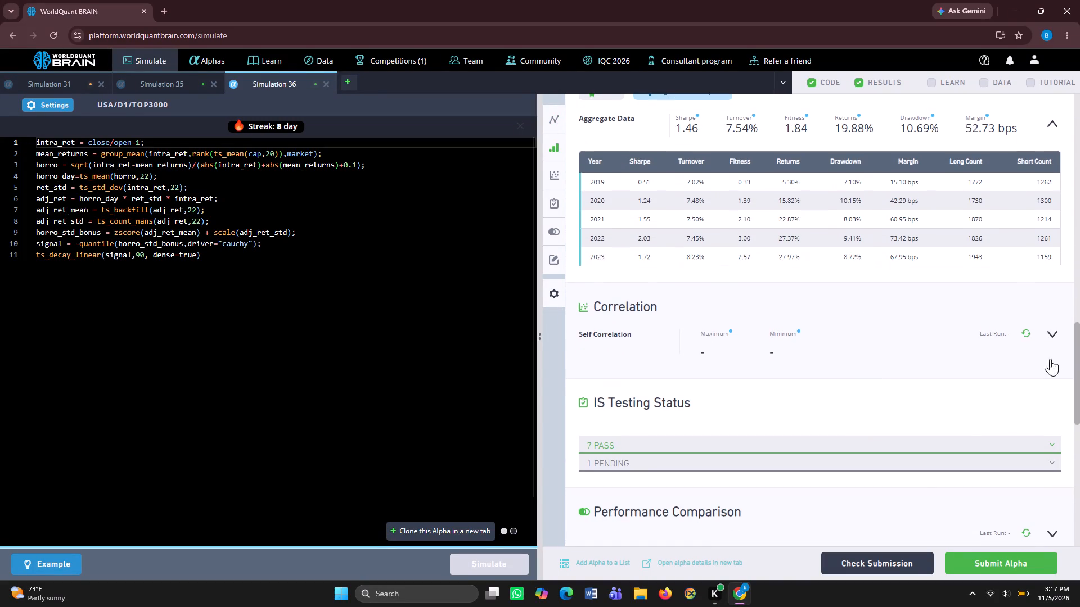
left_click(1029, 334)
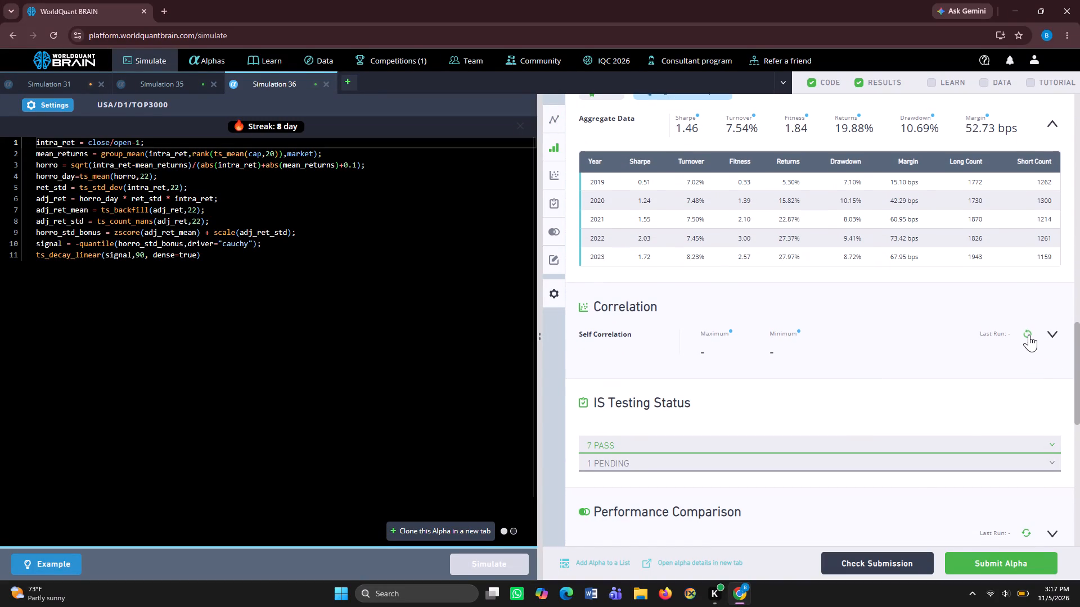
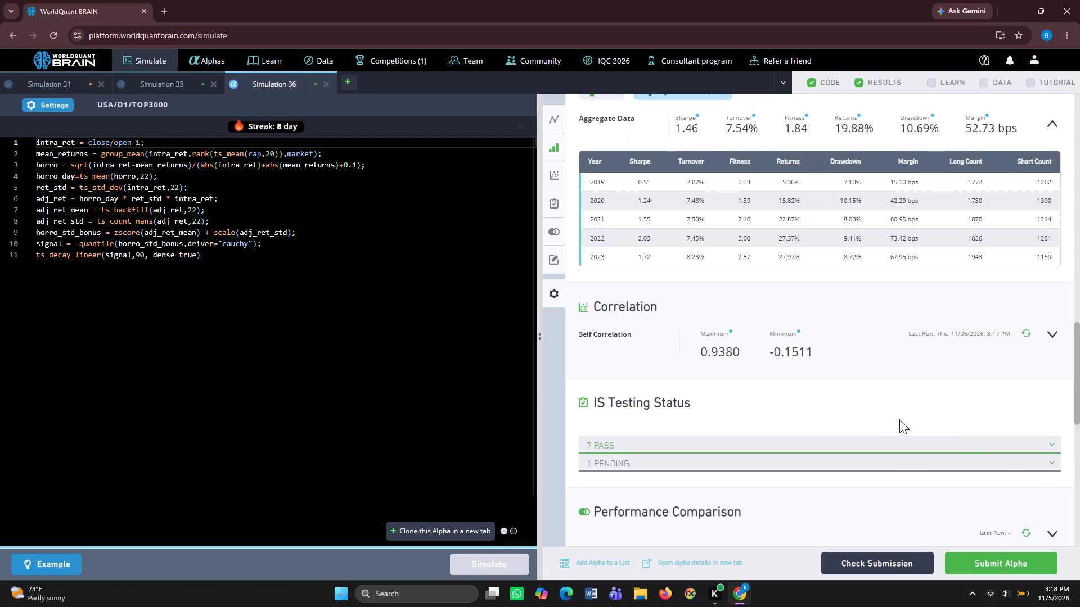
Submit the alpha in Simulation 36.
left_click(975, 568)
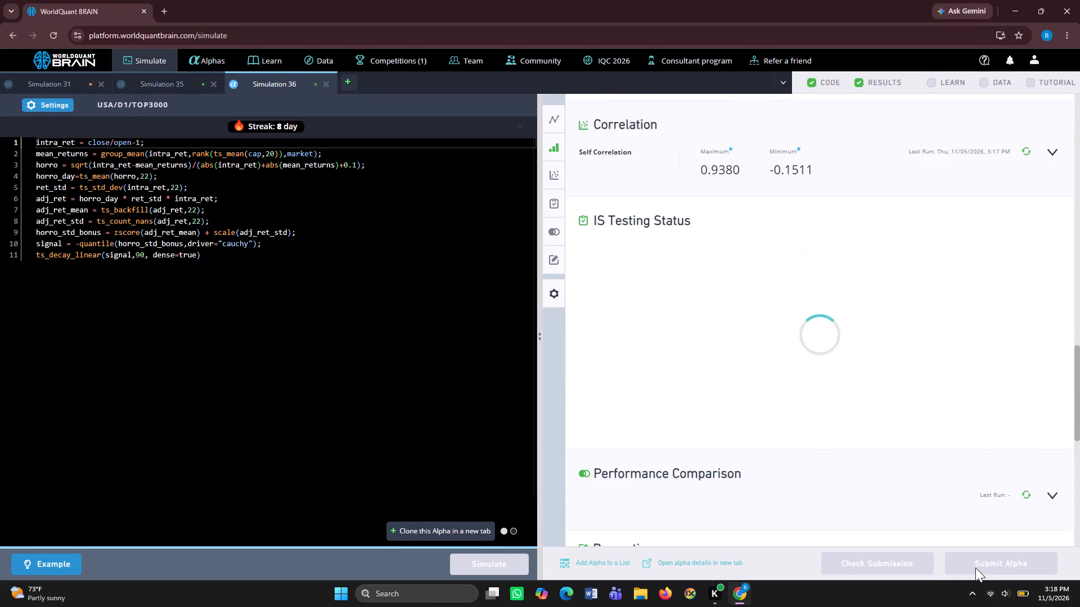
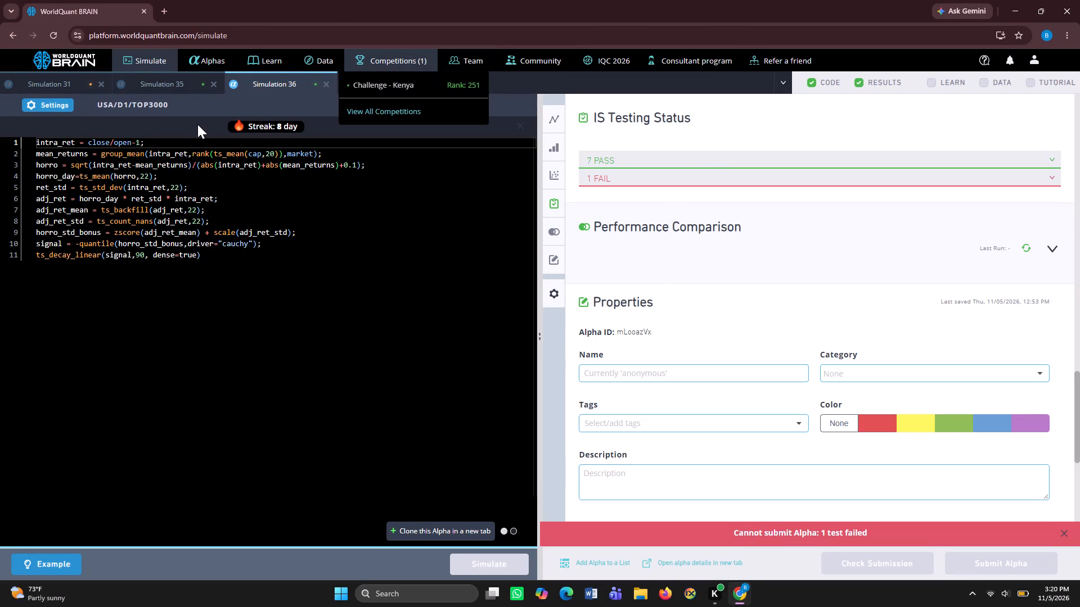
Set Simulation 36's universe to TOP2000, apply the settings and simulate the alpha.
left_click(48, 100)
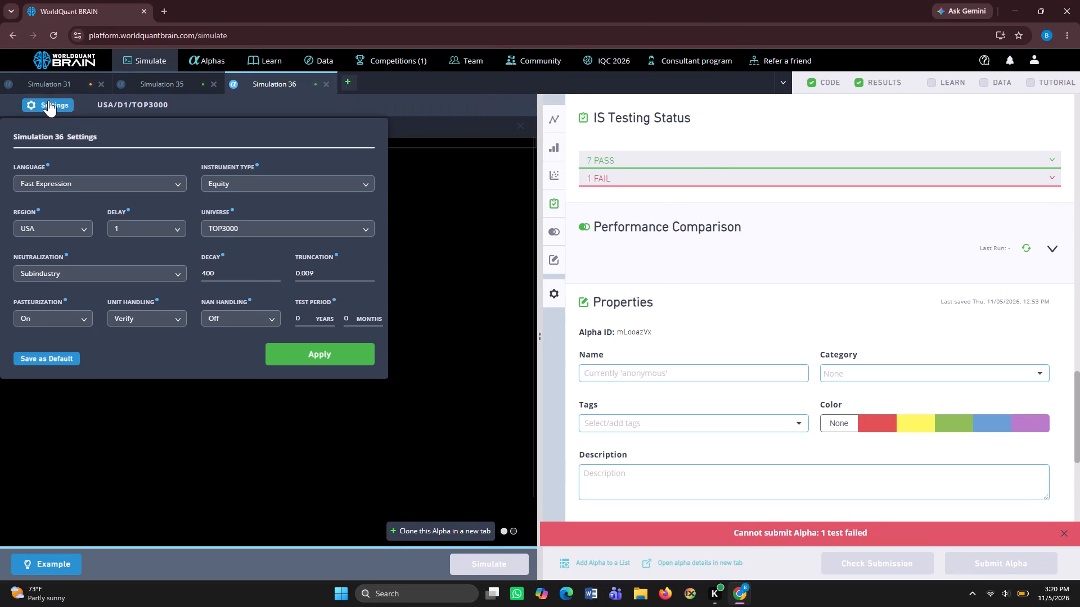
left_click(367, 228)
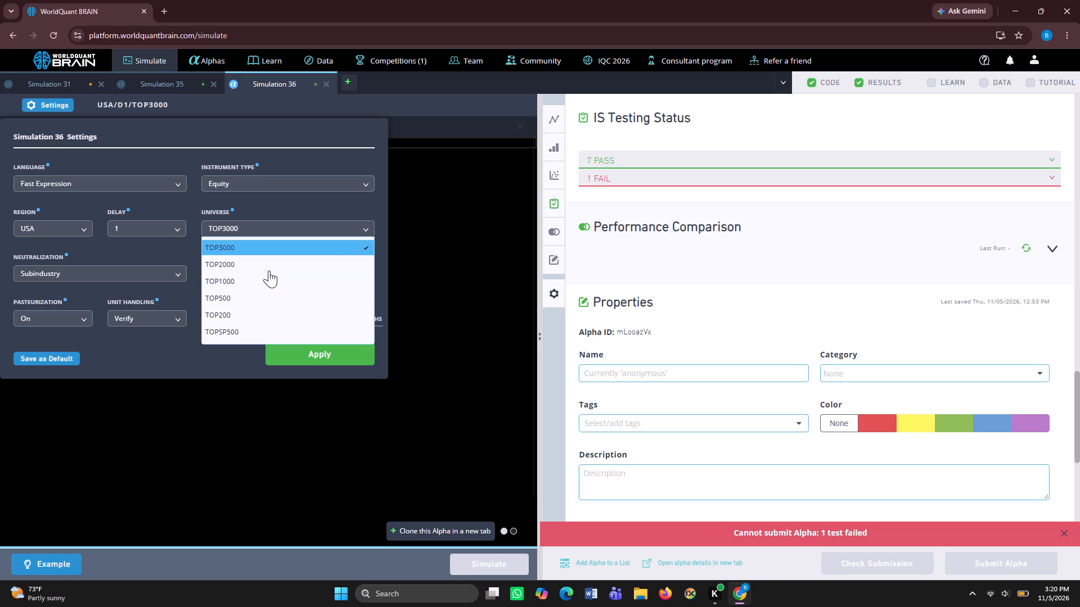
left_click(269, 270)
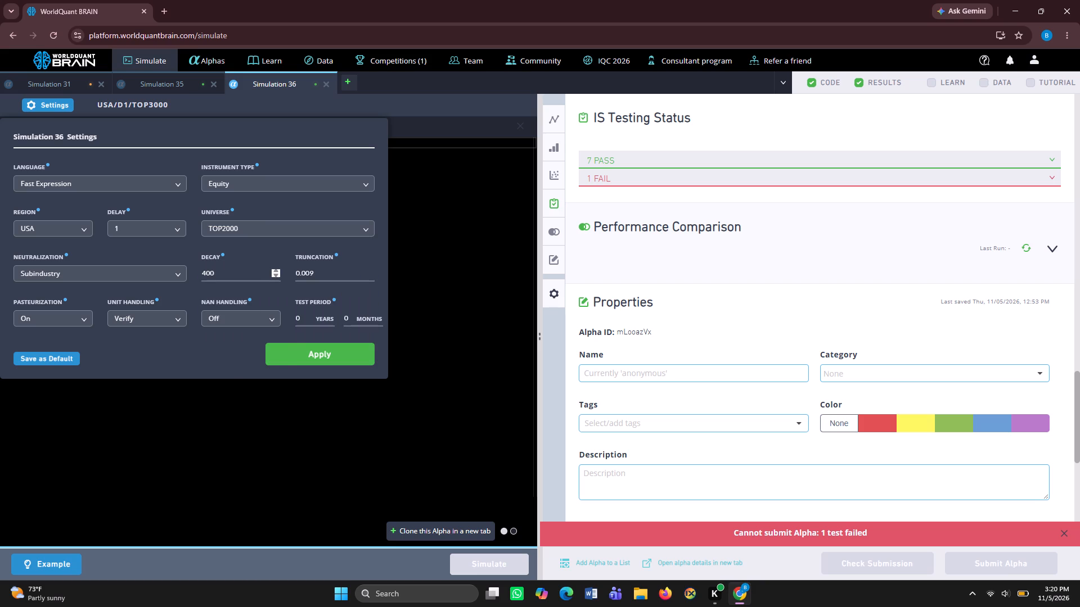
left_click(290, 350)
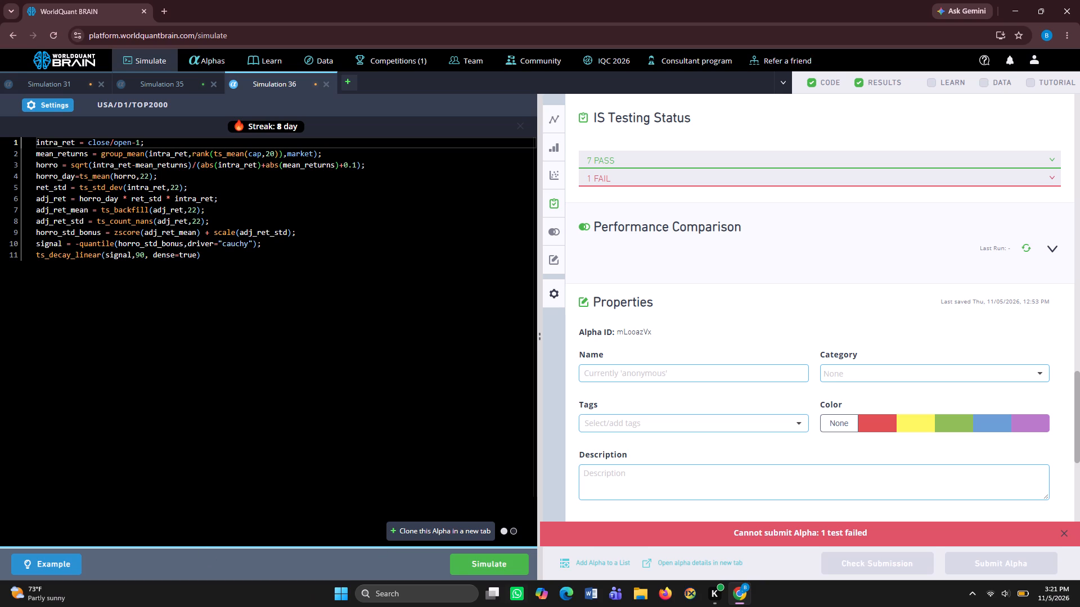
left_click(494, 565)
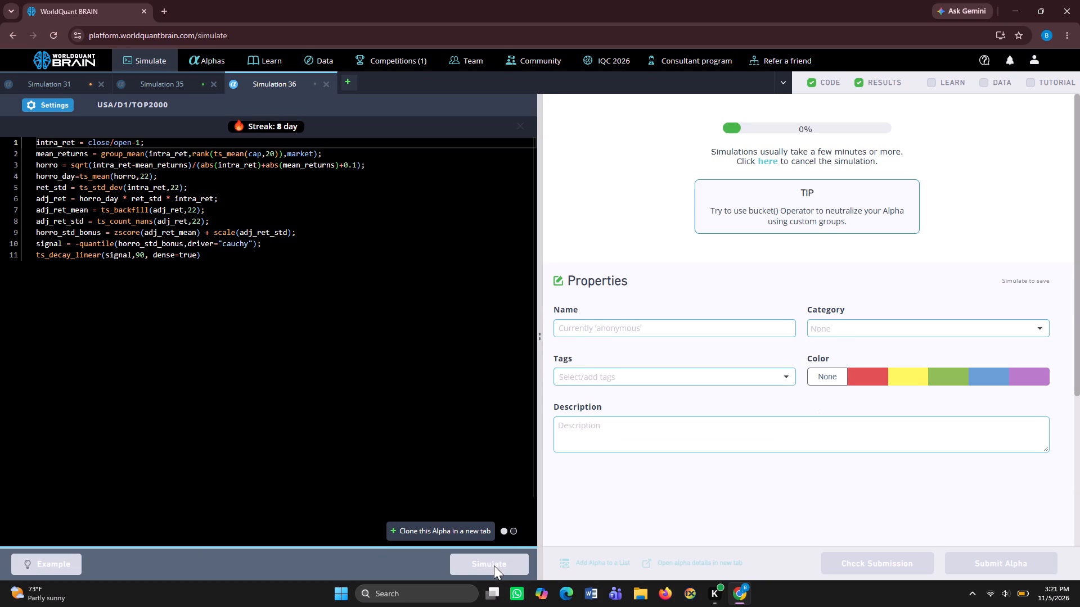
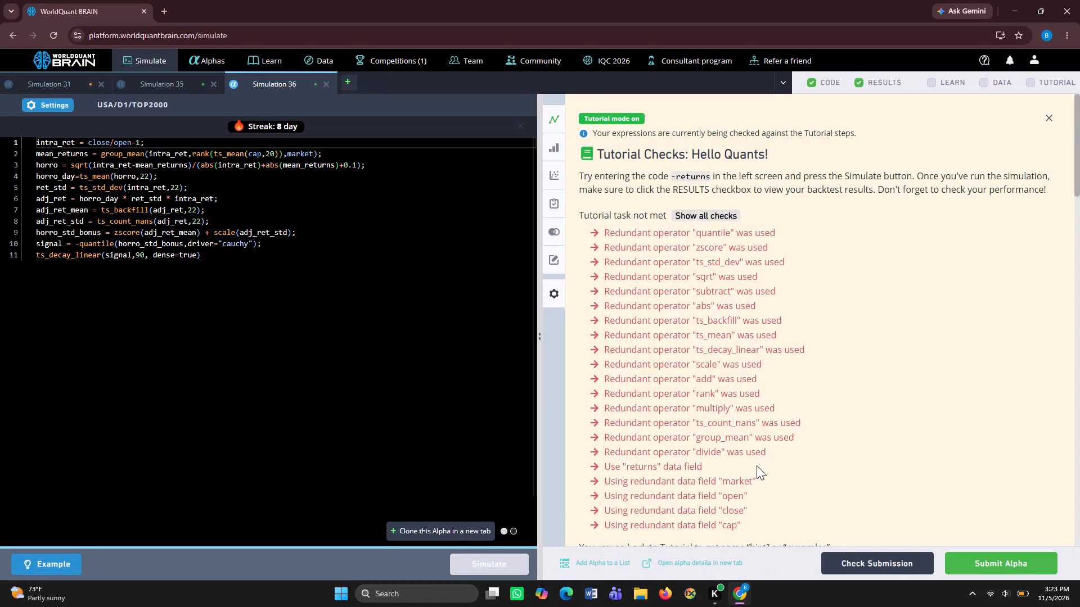
Run the self-correlation check on Simulation 36's results and bring its correlation and IS testing status into view.
scroll(757, 465, "down", 5)
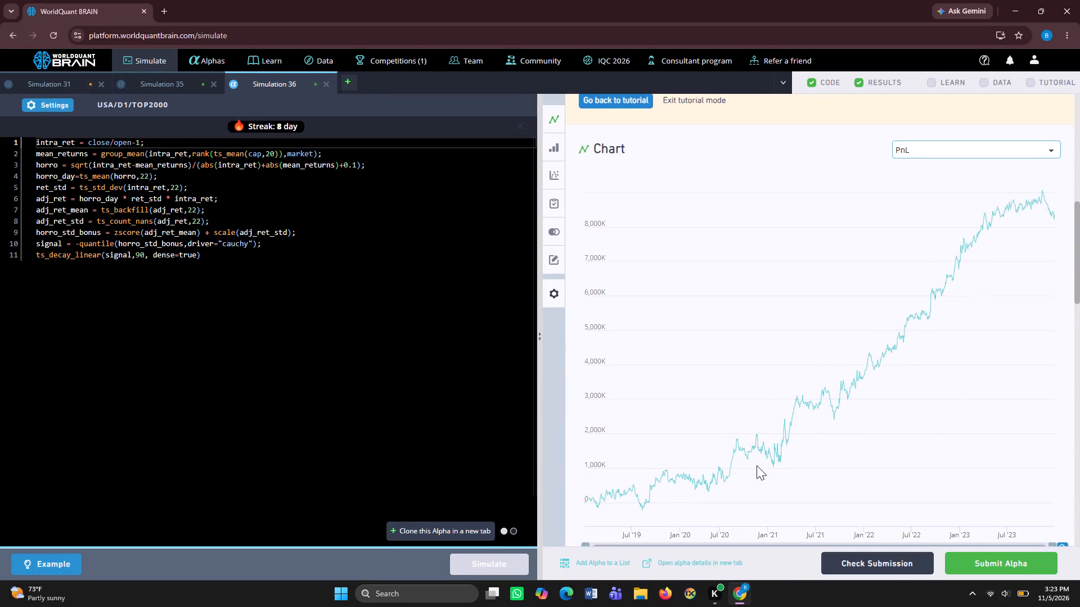
scroll(757, 465, "down", 3)
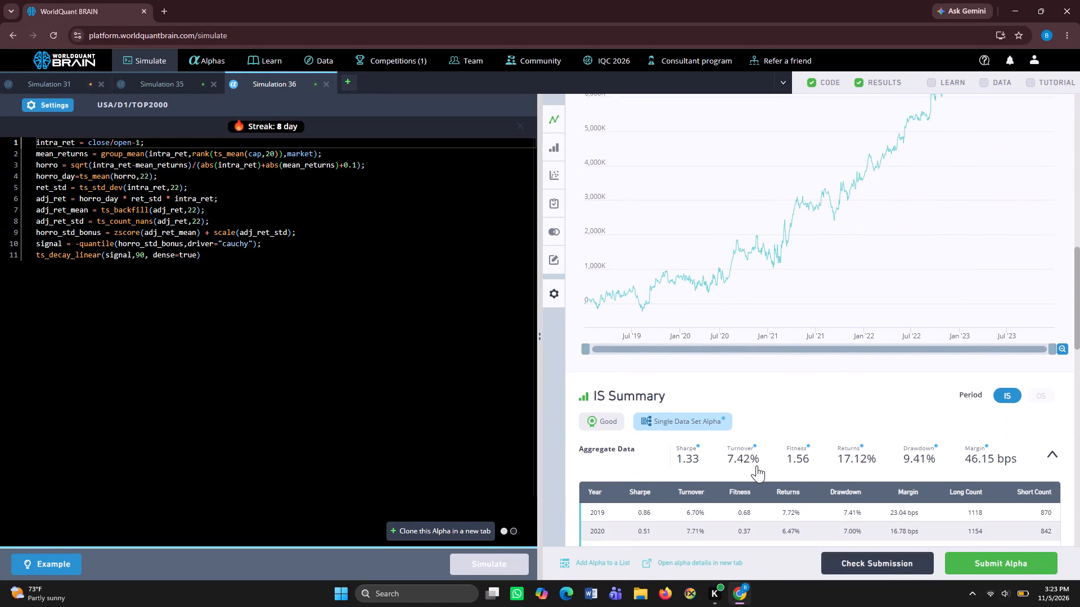
scroll(943, 495, "down", 1)
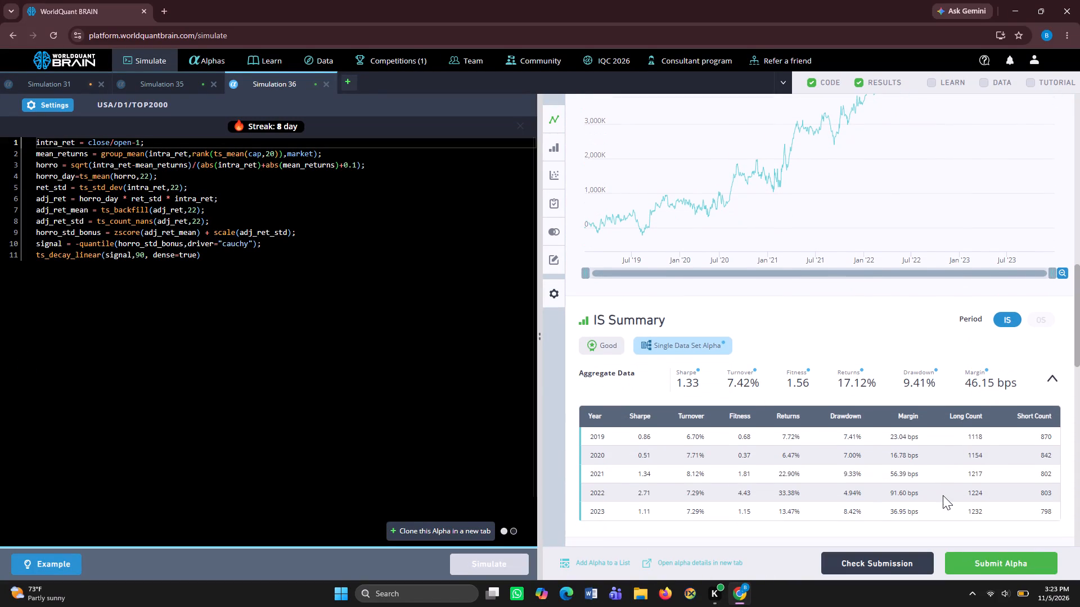
scroll(943, 495, "down", 1)
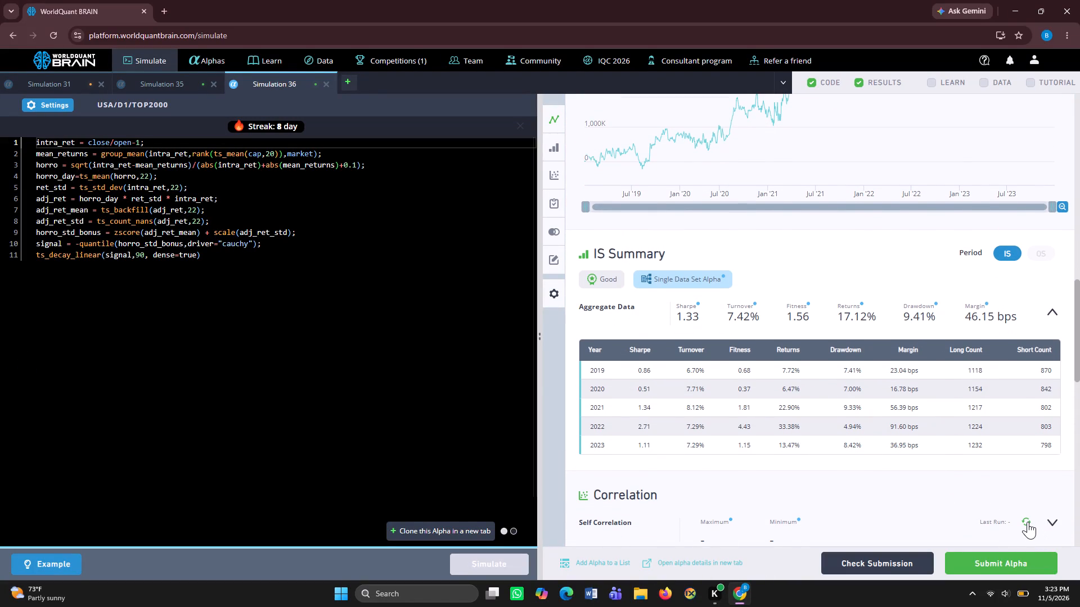
left_click(1028, 522)
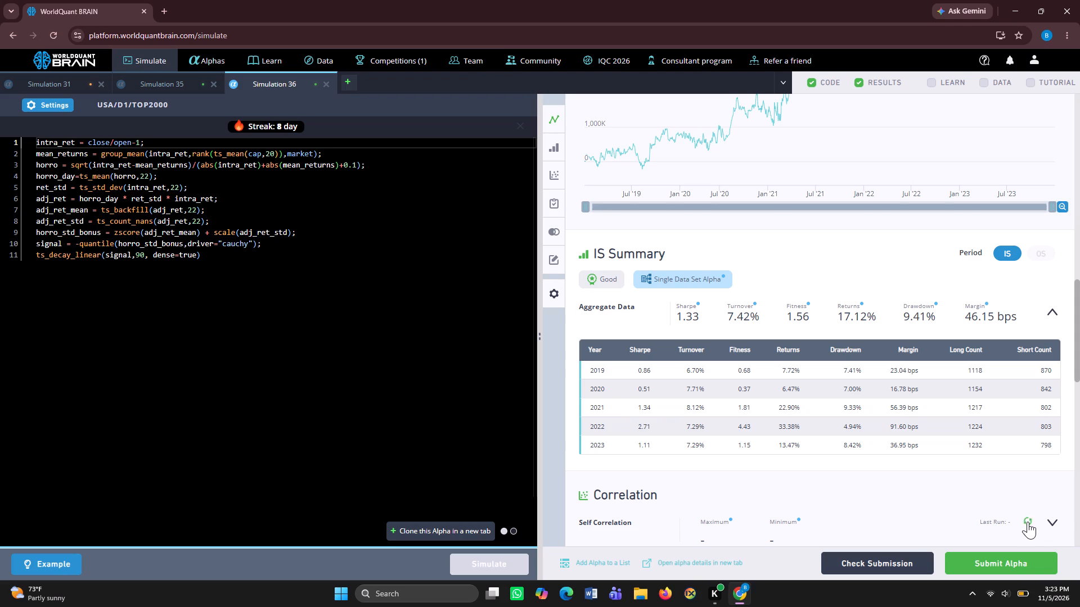
scroll(993, 460, "down", 1)
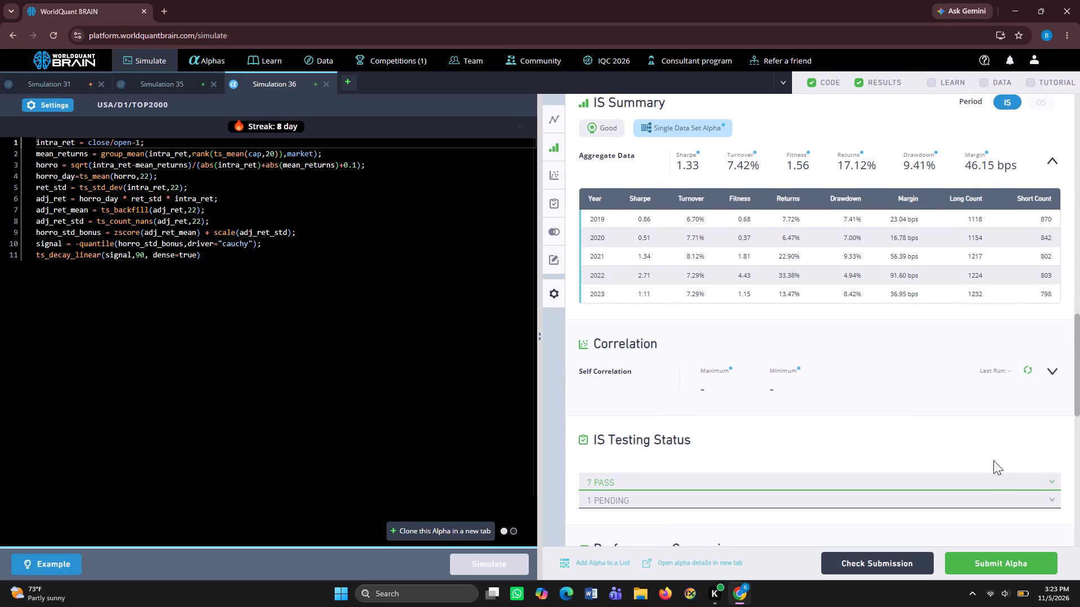
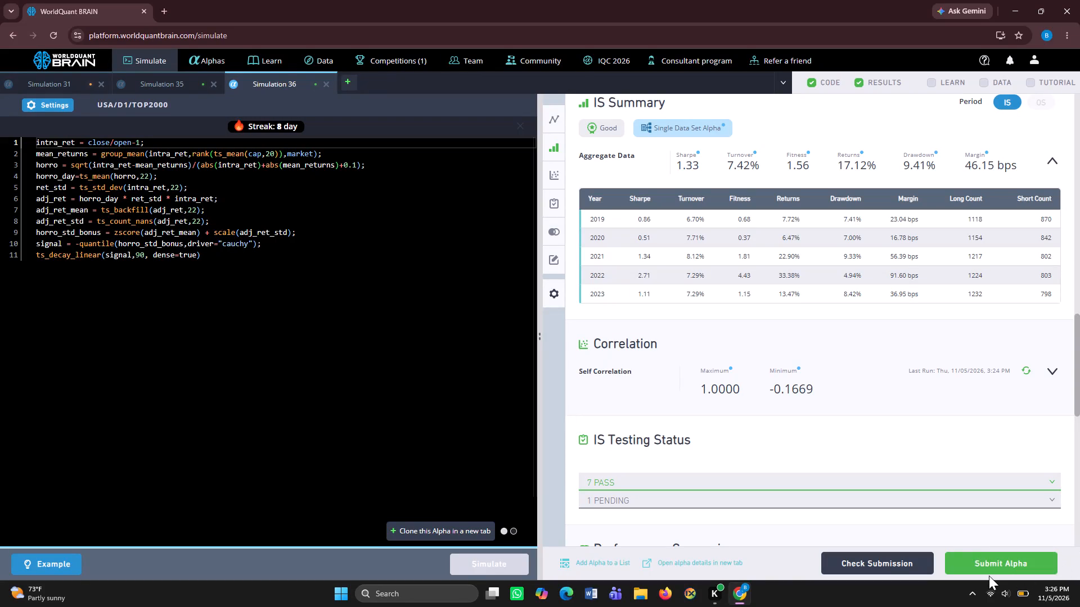
Submit the Simulation 36 alpha.
left_click(984, 556)
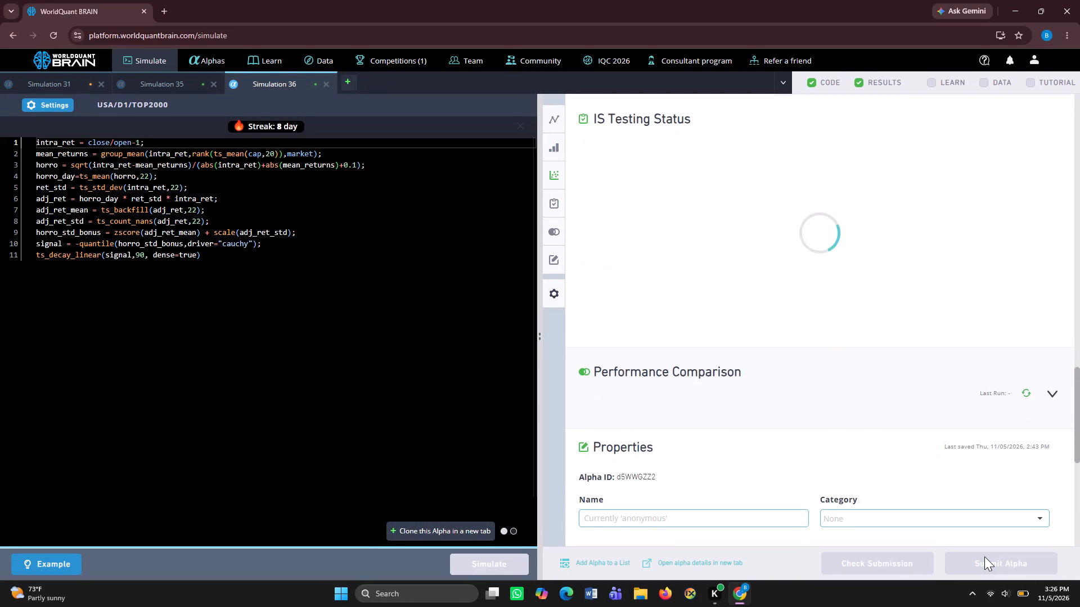
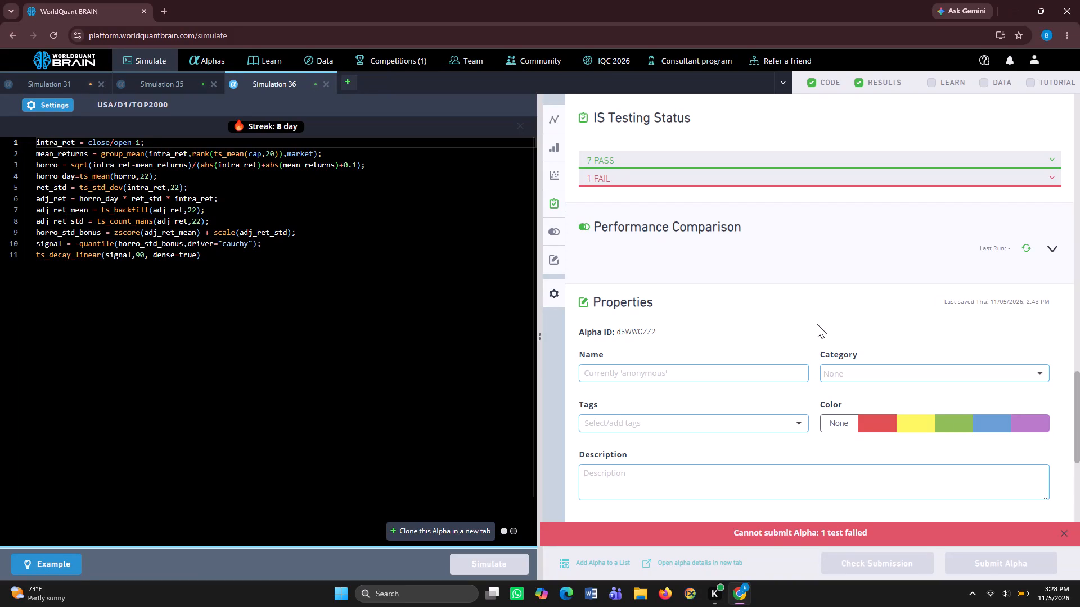
Set the decay to 200 in the Simulation 36 settings and apply the change.
left_click(1061, 530)
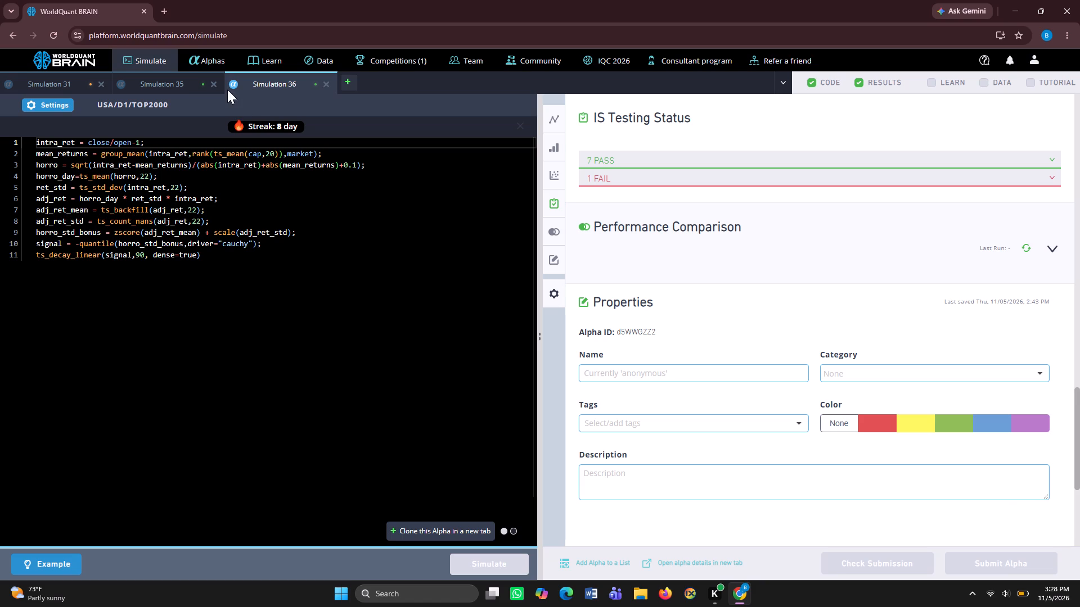
left_click(259, 85)
left_click(61, 101)
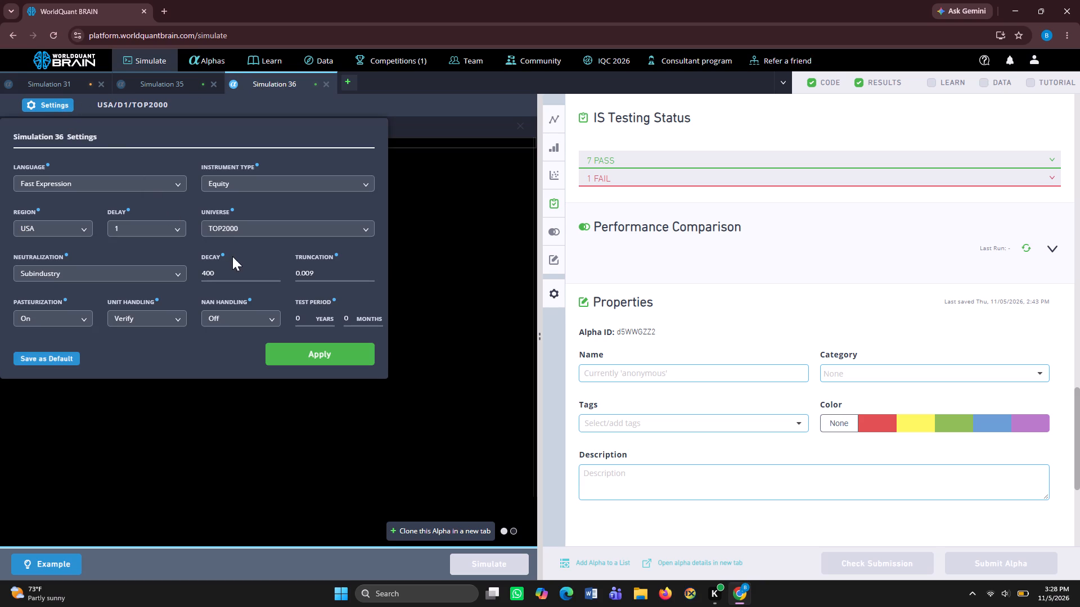
left_click(231, 274)
key("BackSpace")
key("BackSpace")
key("BackSpace")
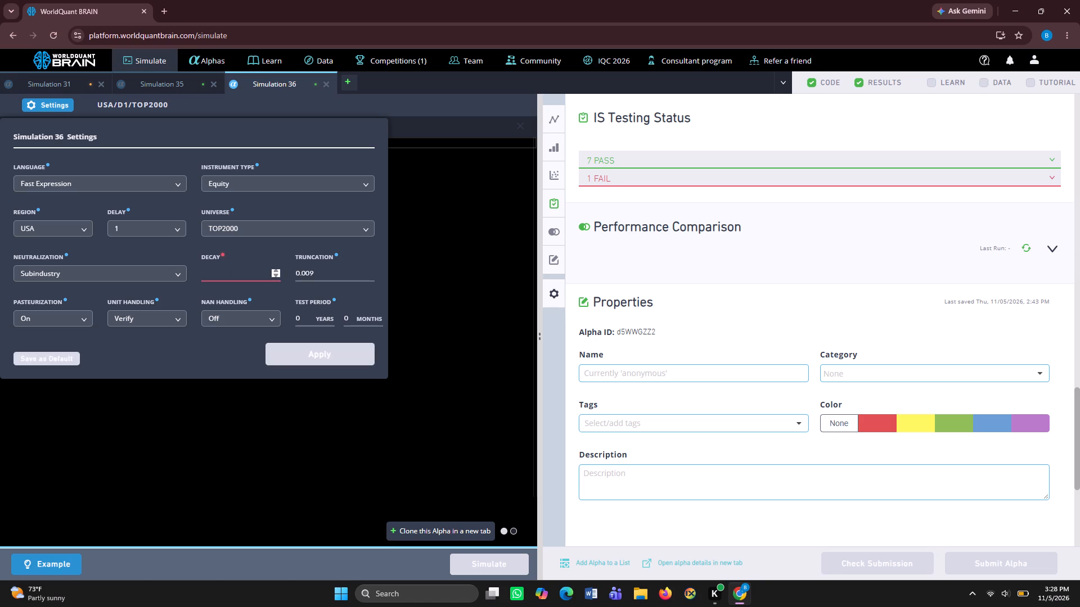
key("2")
type("00")
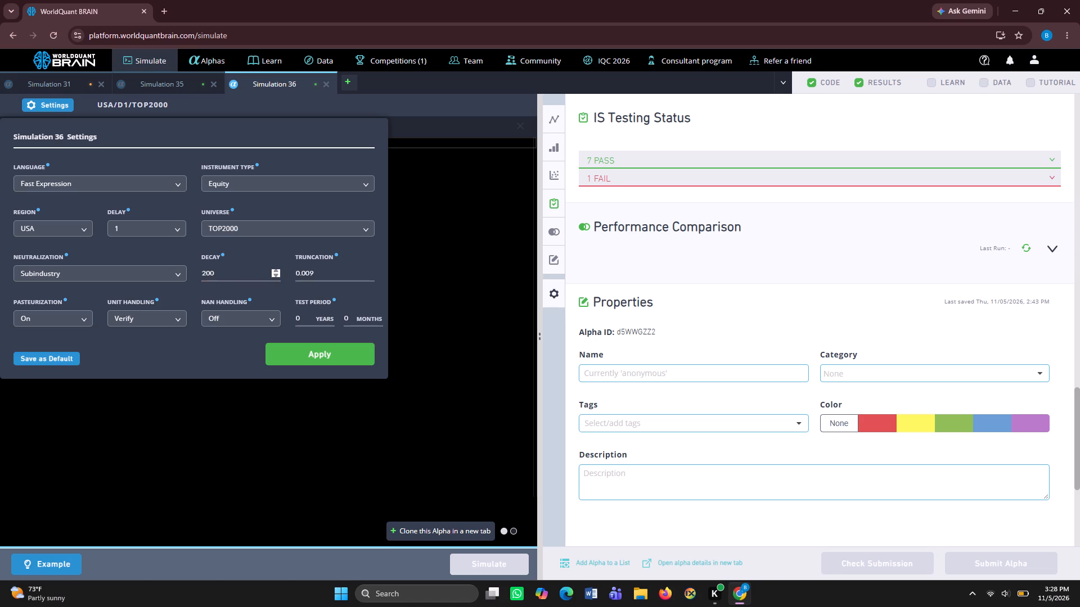
left_click(283, 361)
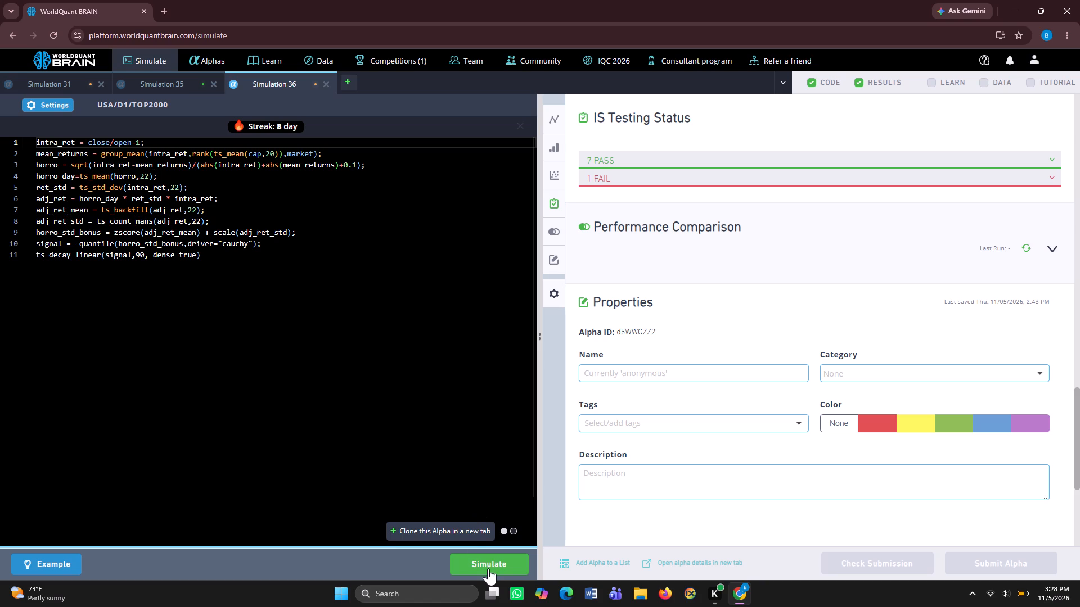
Clone the Simulation 36 alpha into a new simulation and run the clone's simulation.
left_click(460, 531)
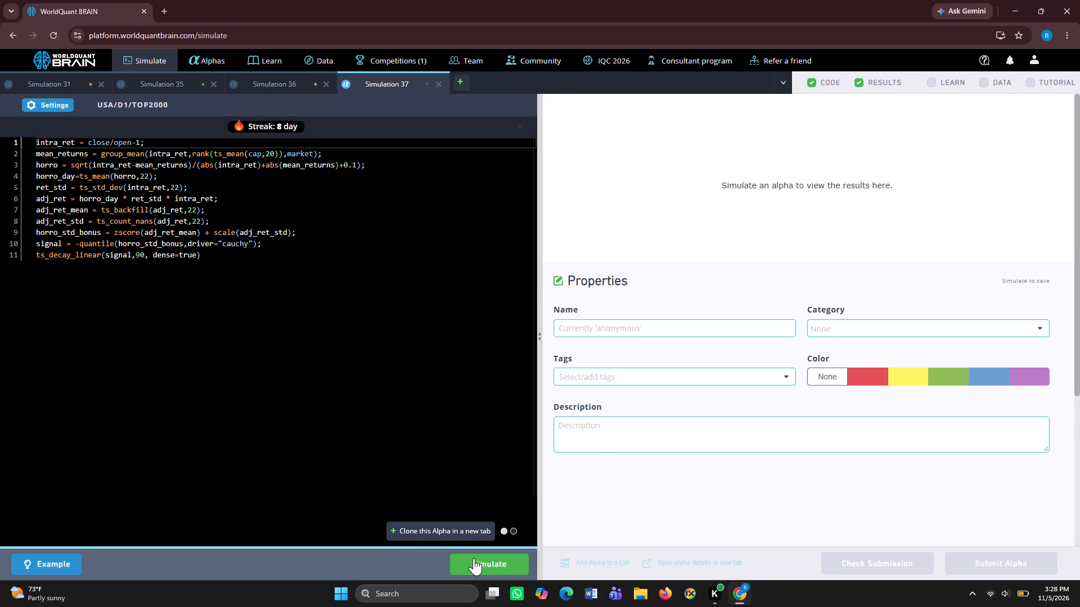
left_click(474, 558)
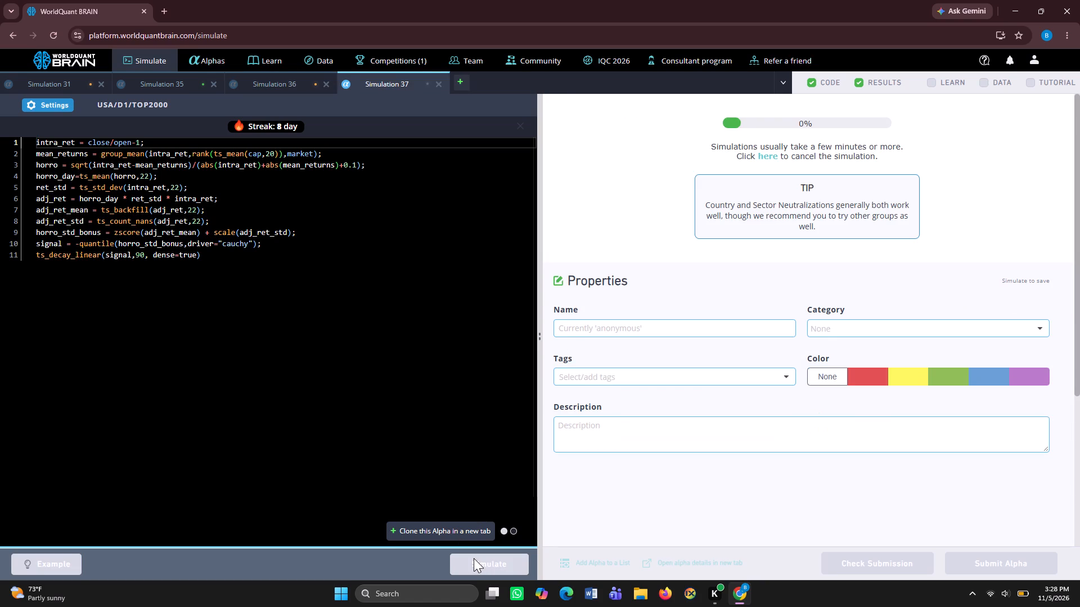
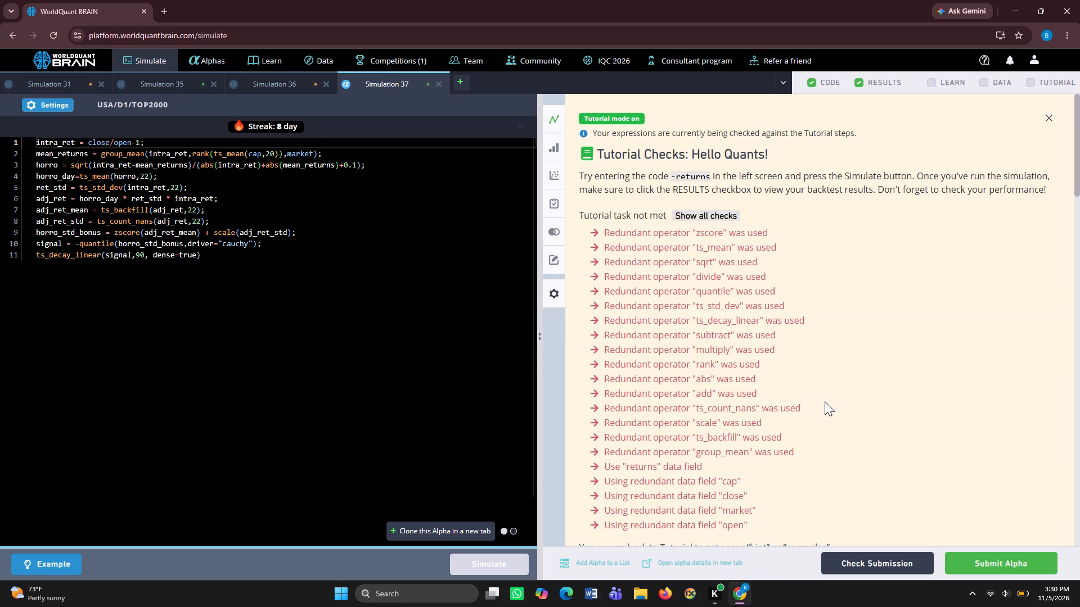
Run the self-correlation check on the simulated alpha in Simulation 37.
scroll(826, 401, "down", 7)
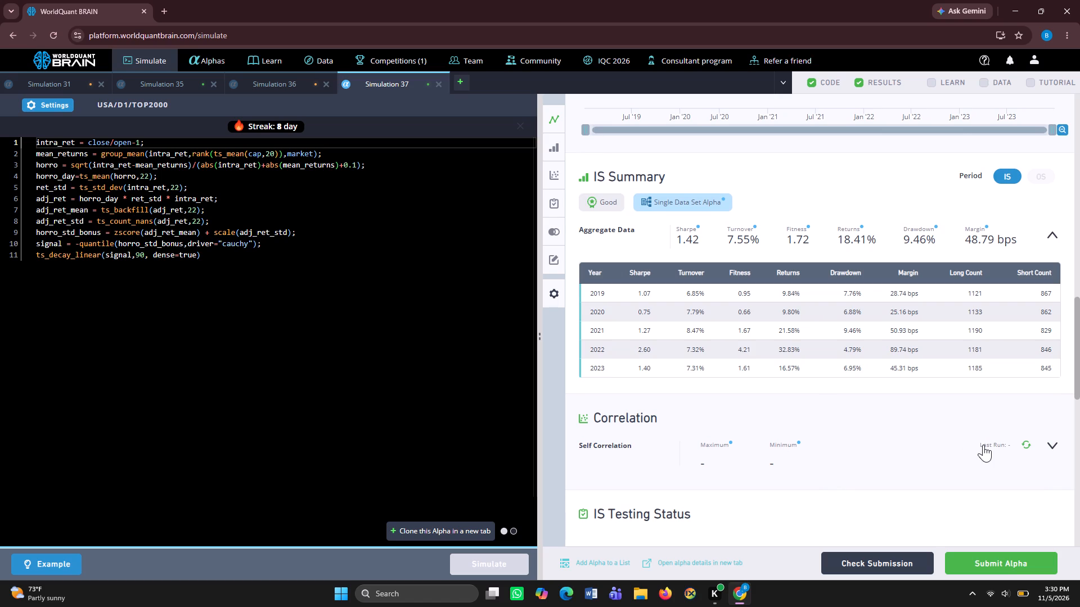
left_click(1028, 442)
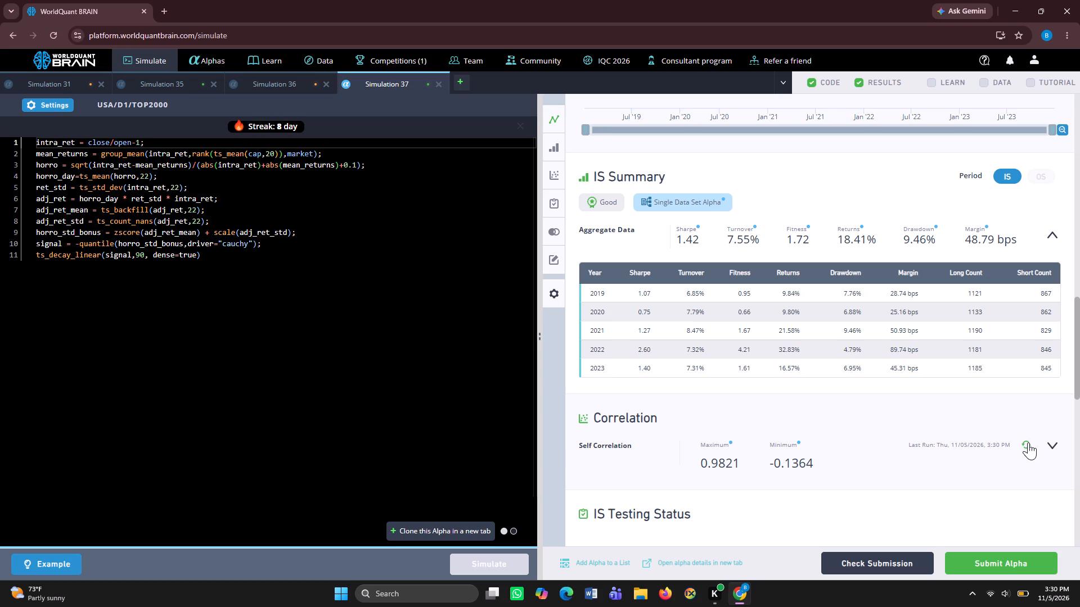
Submit the Simulation 37 alpha.
left_click(1036, 558)
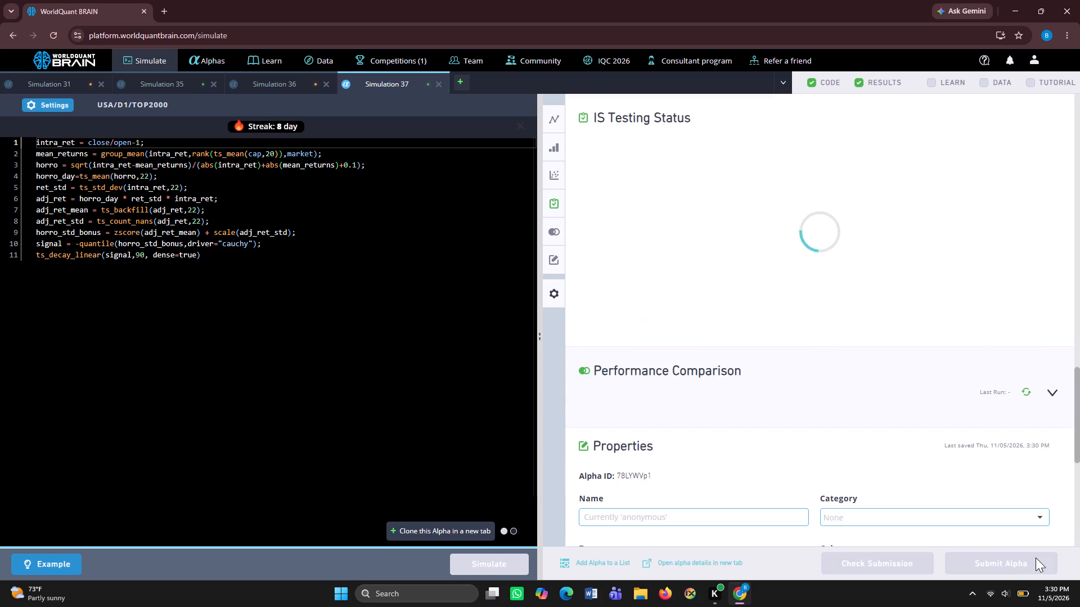
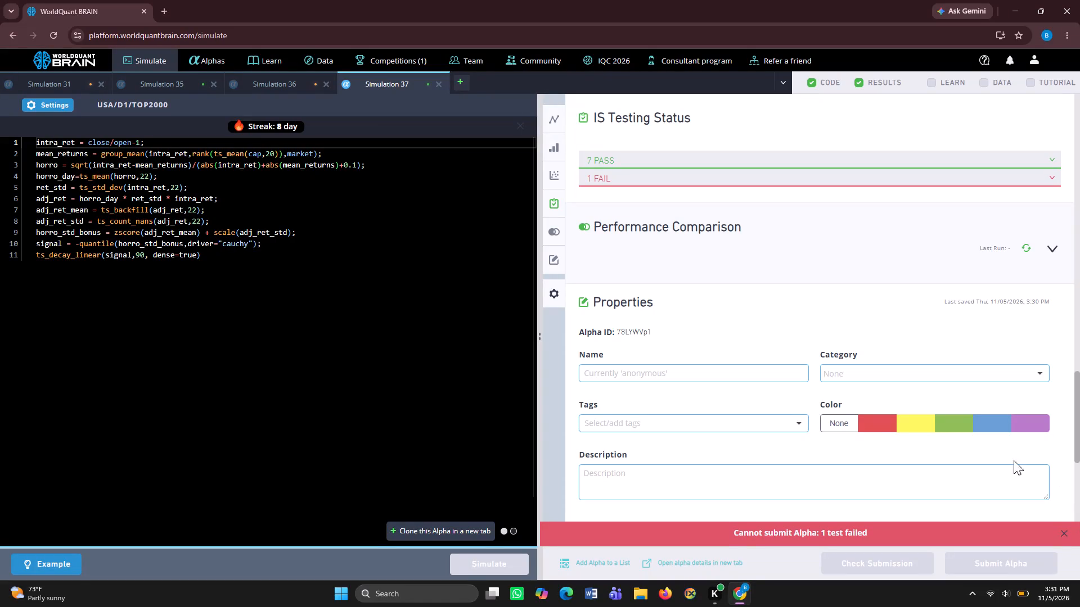
Change the Simulation 37 settings to universe TOP3000, Market neutralization, decay 100 and truncation 0.007, and apply them.
left_click(1063, 533)
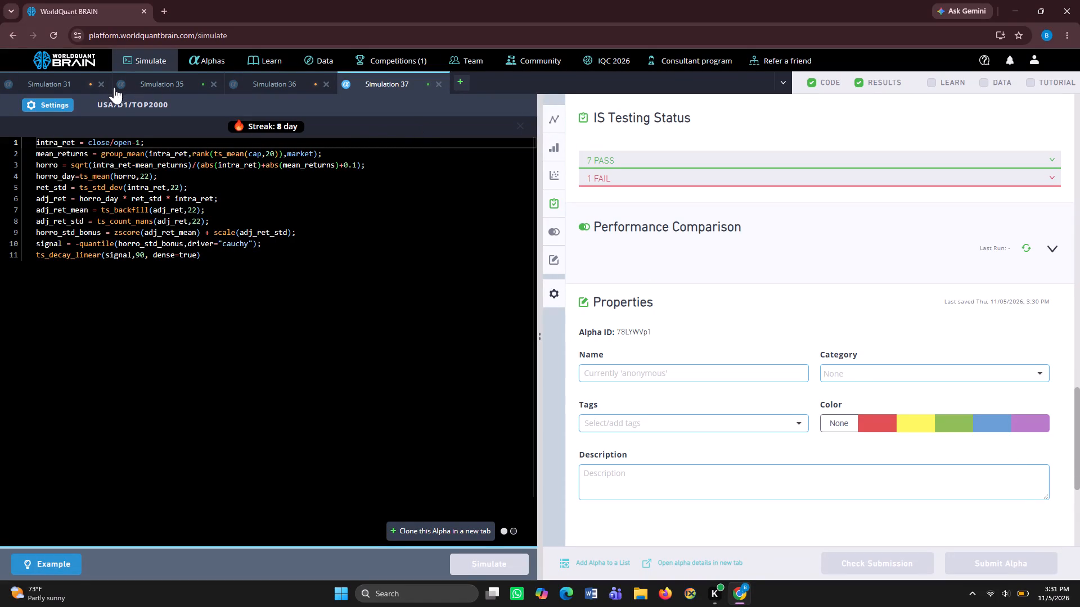
left_click(69, 102)
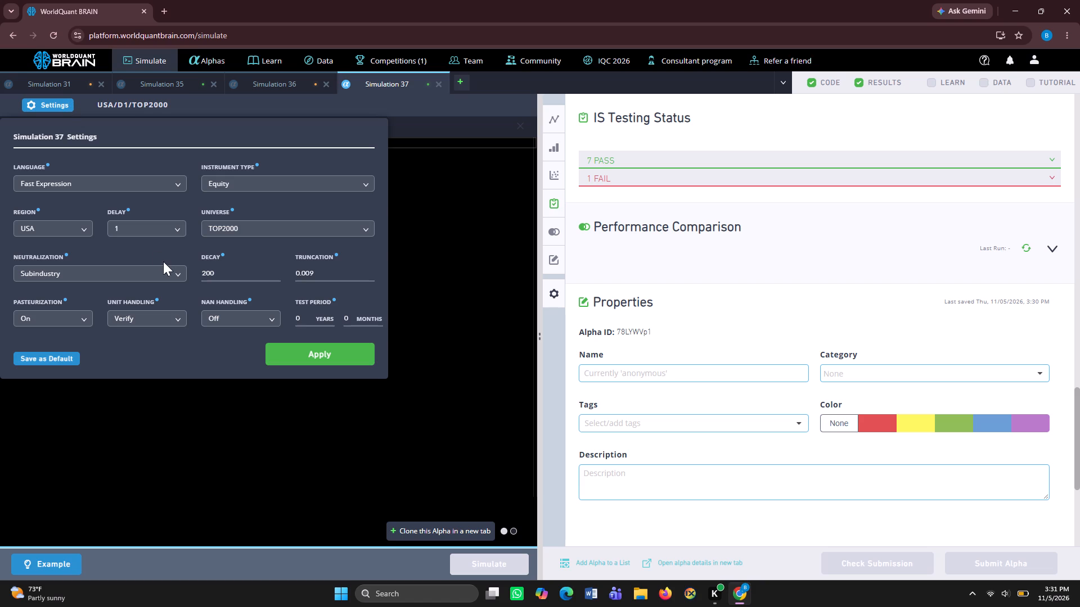
left_click(363, 225)
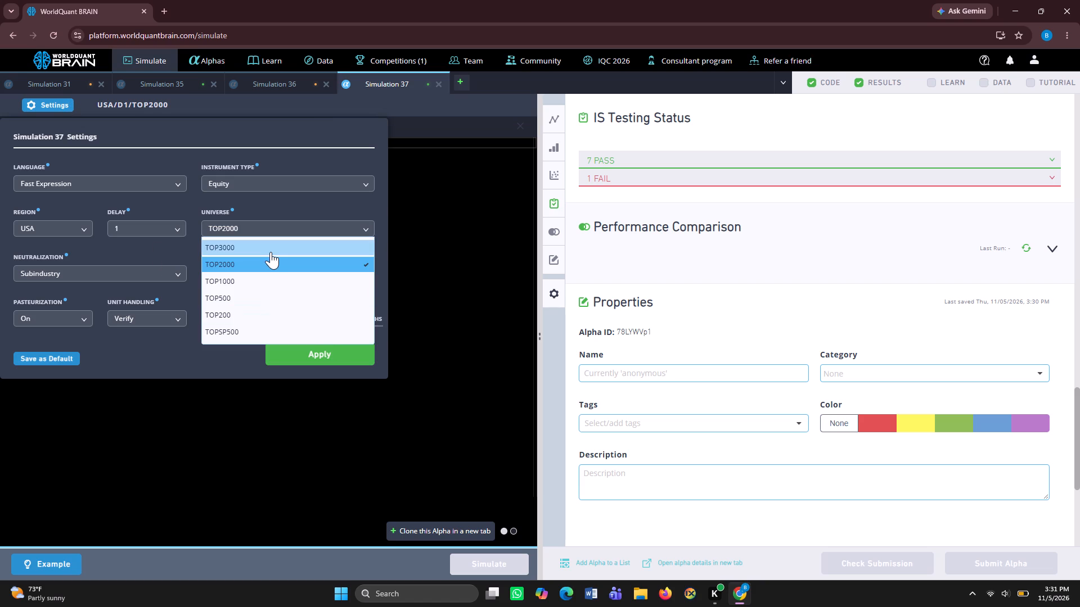
left_click(271, 252)
left_click(178, 273)
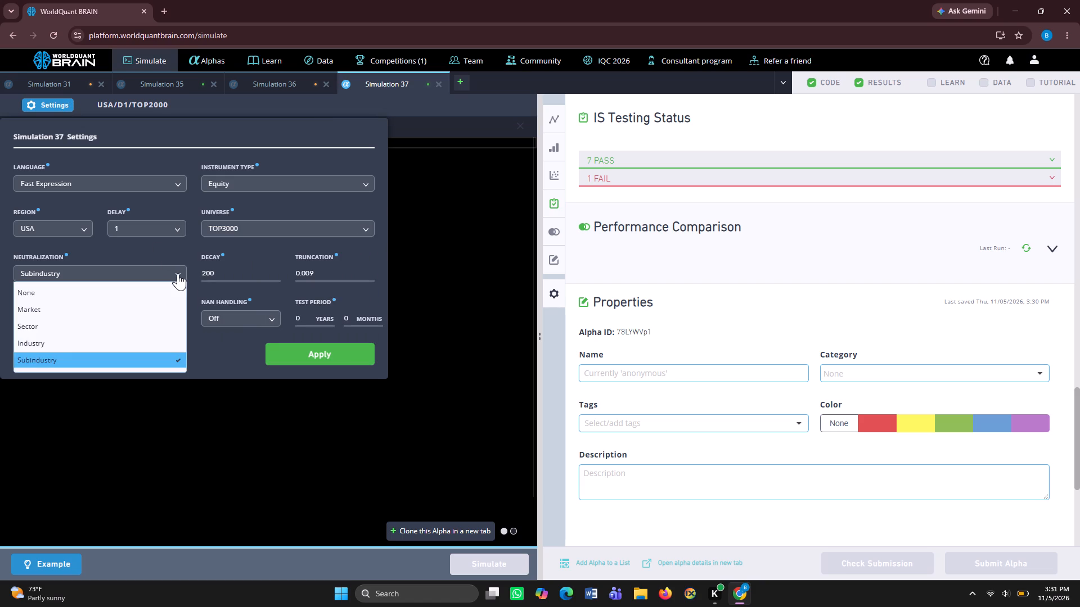
left_click(132, 315)
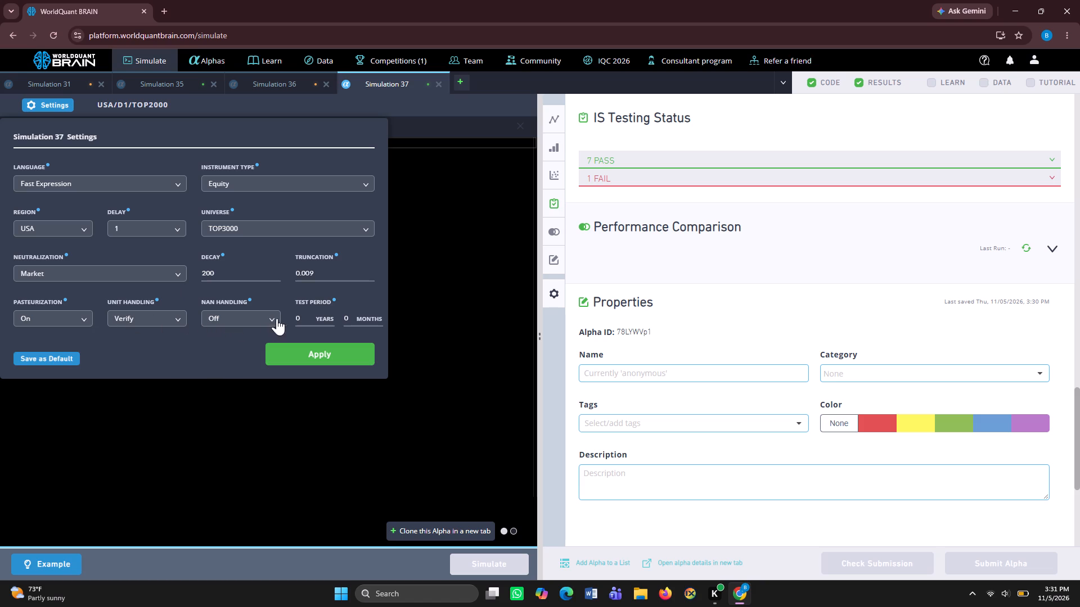
left_click(233, 270)
key("BackSpace")
key("BackSpace")
key("BackSpace")
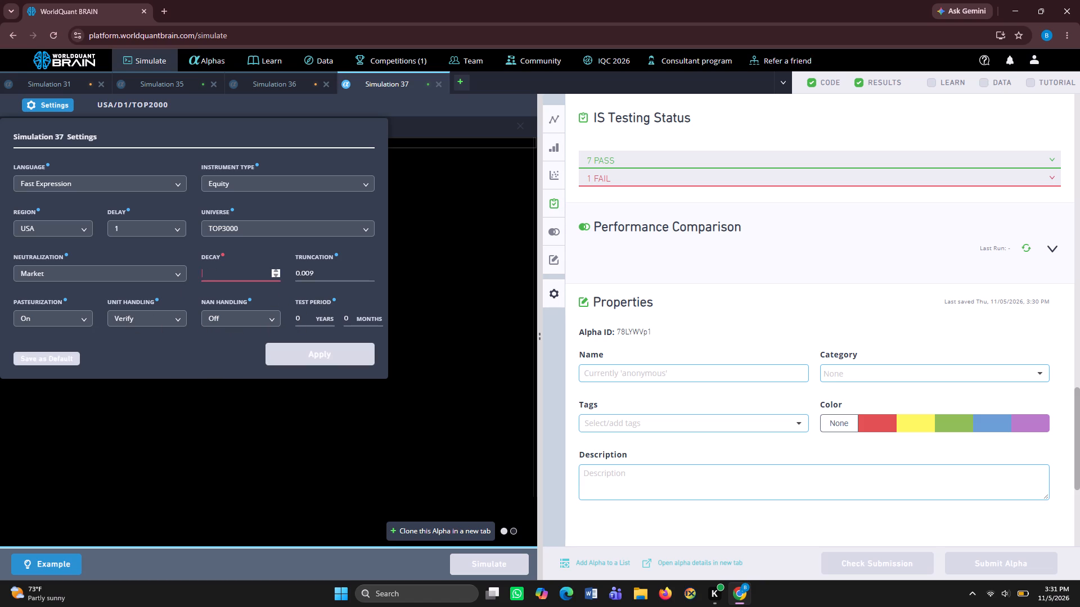
type("100")
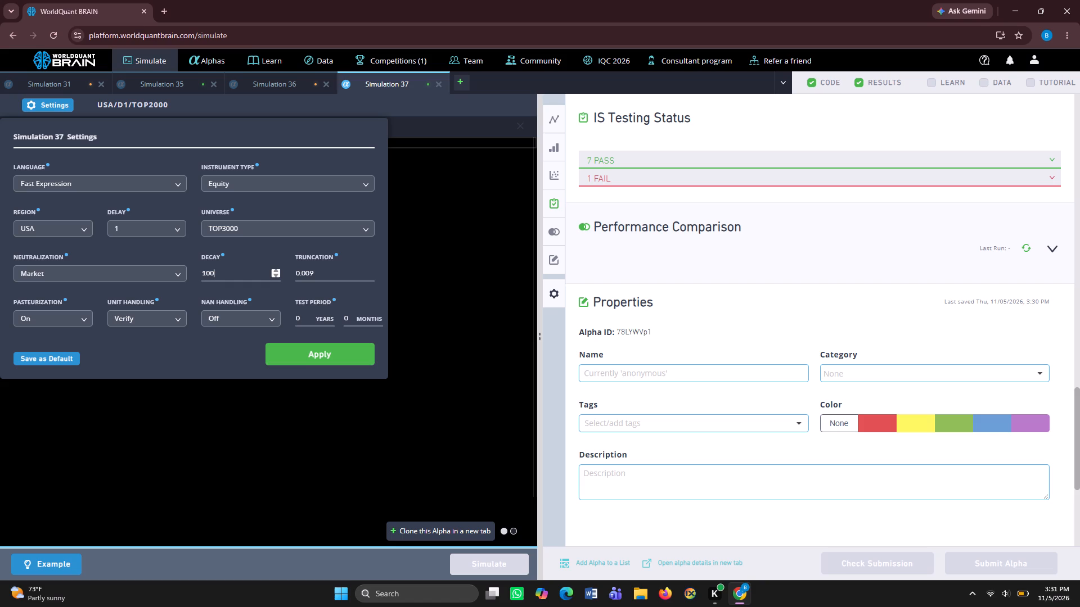
left_click(315, 275)
key("BackSpace")
key("7")
left_click(307, 358)
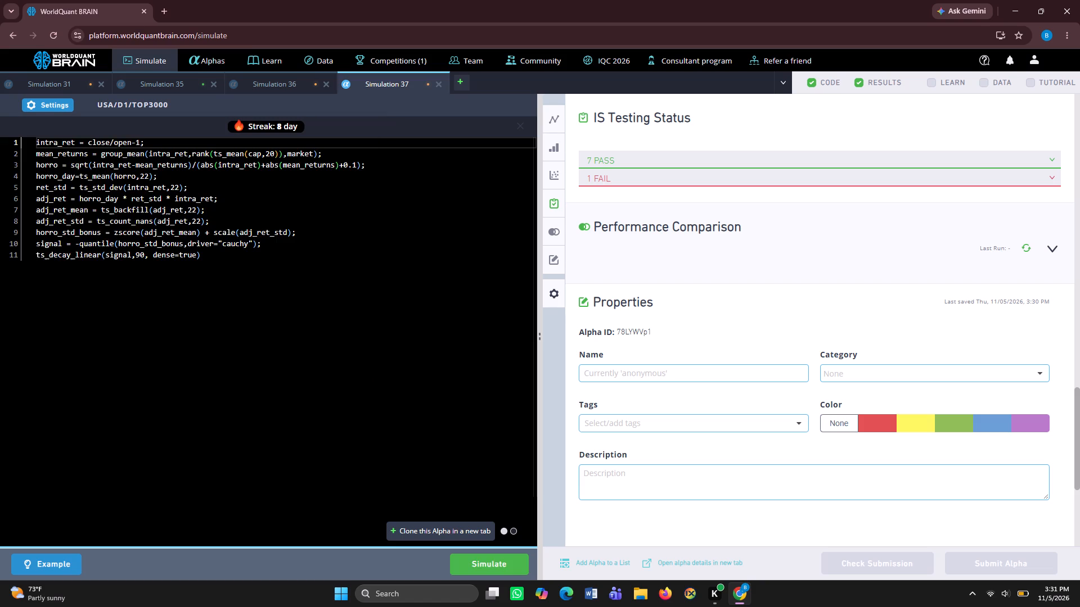
Simulate the Simulation 37 alpha with the applied settings.
left_click(487, 563)
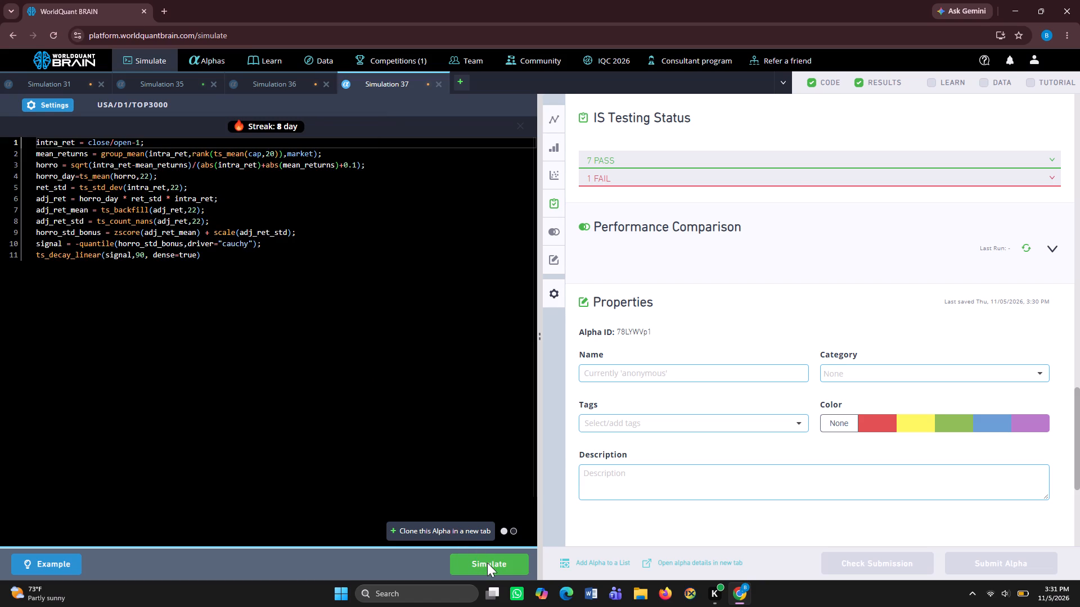
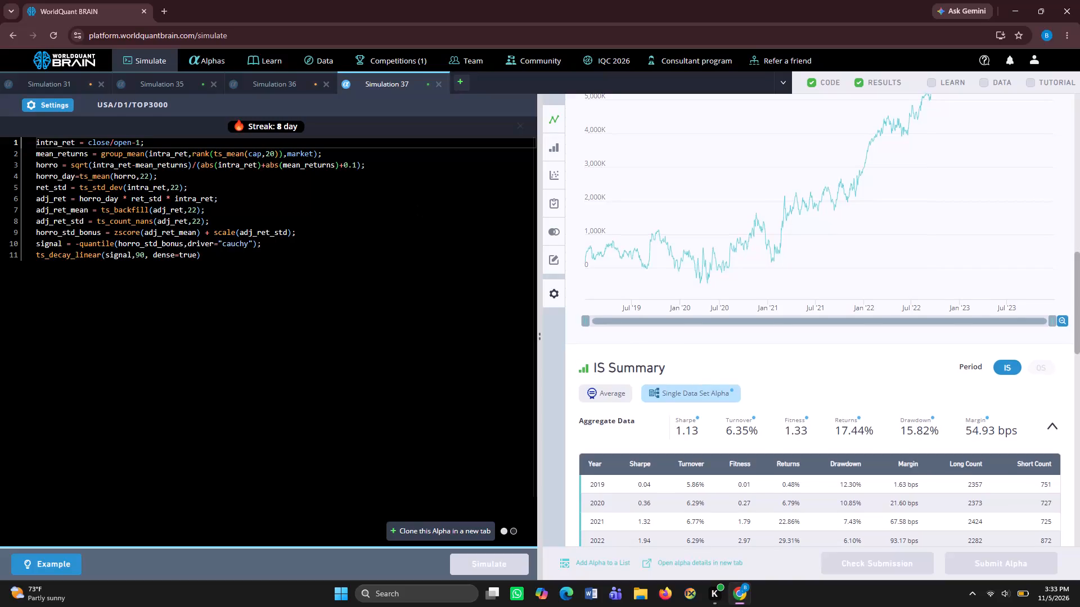
Switch from the alpha simulation to WhatsApp.
left_click(513, 597)
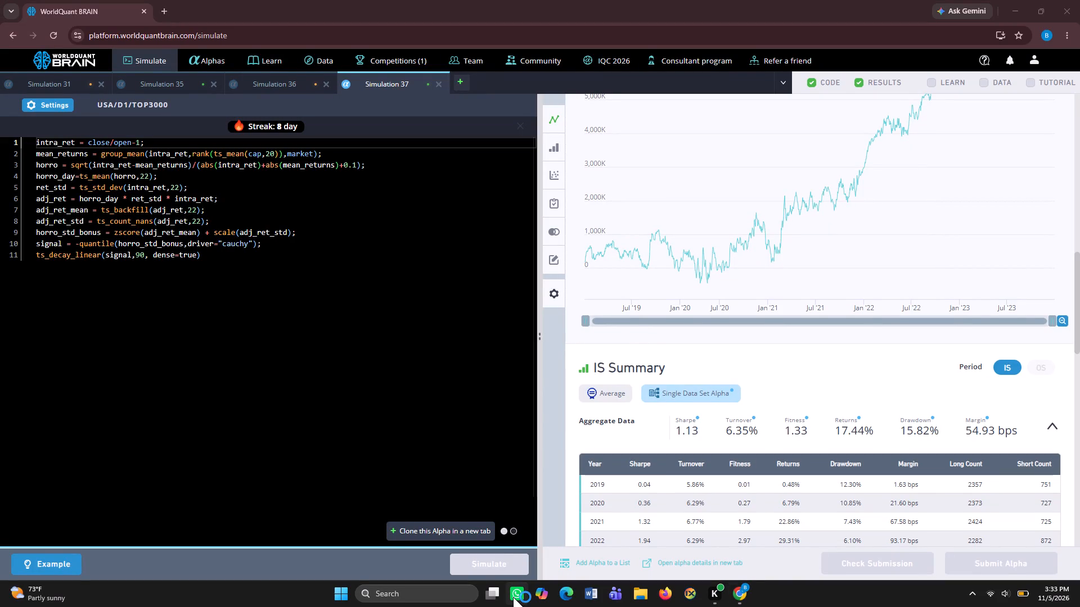
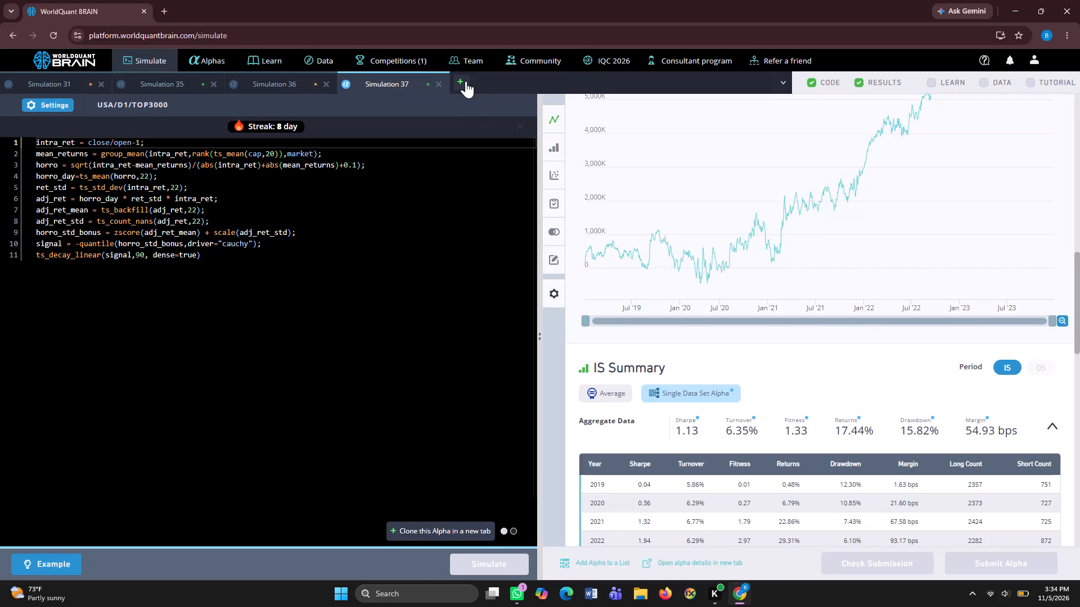
Open a new blank simulation and paste the copied alpha code that starts with group_neutralize and ends with ts_decay_linear(signal, 90).
left_click(466, 81)
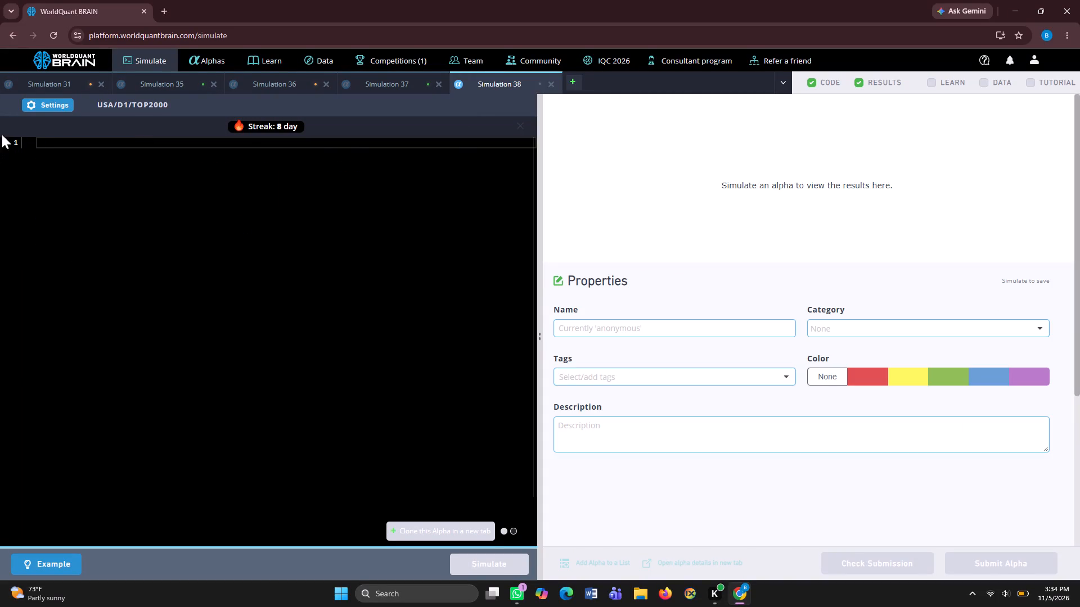
key("ctrl+v")
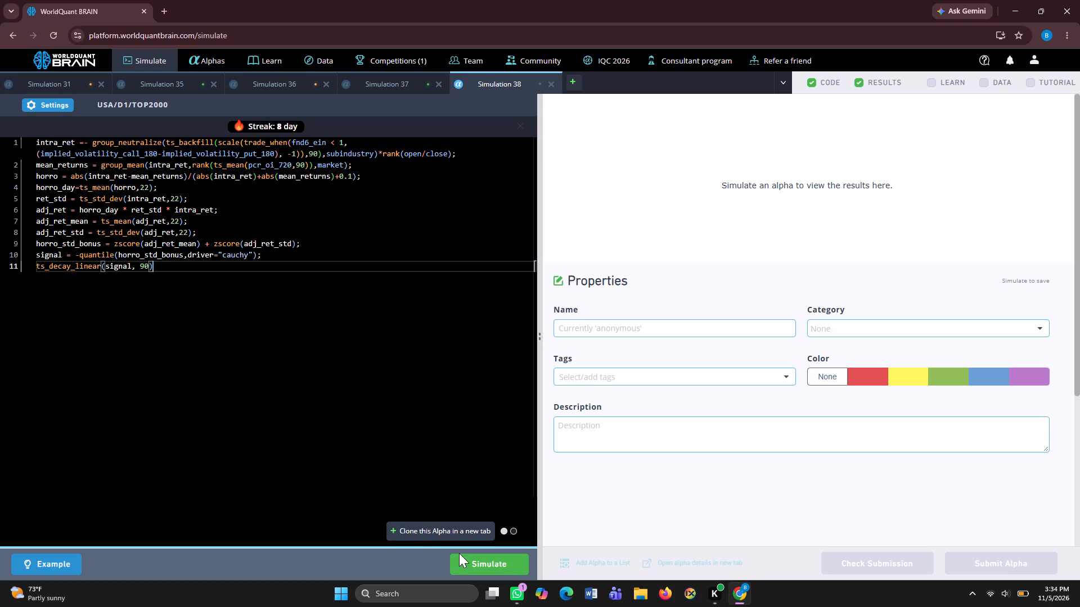
Clone the pasted alpha into a new simulation and run the clone with the USA/D1/TOP2000 settings.
left_click(439, 526)
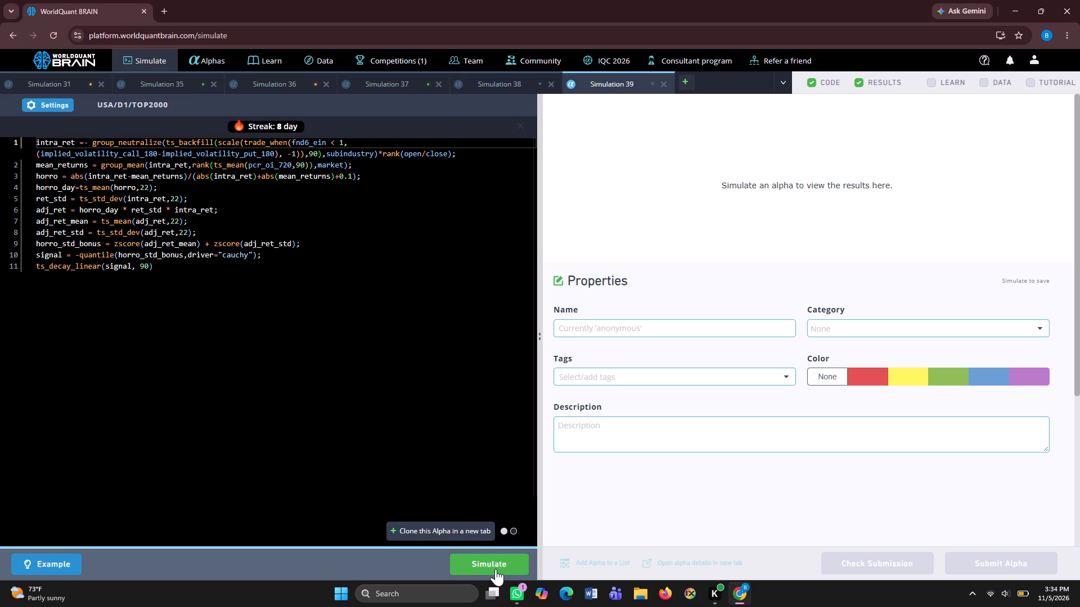
left_click(496, 569)
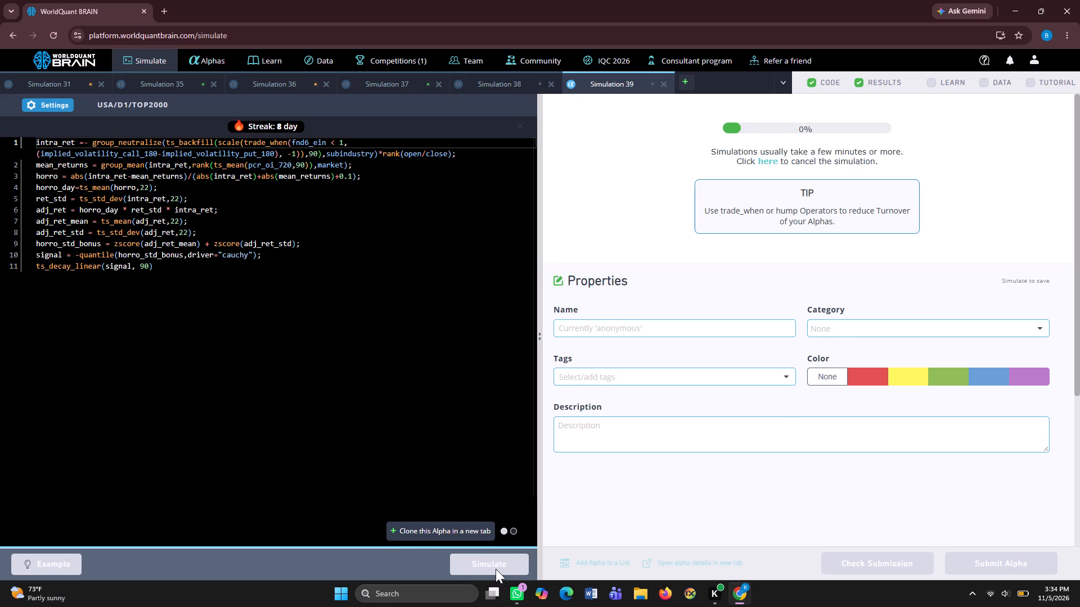
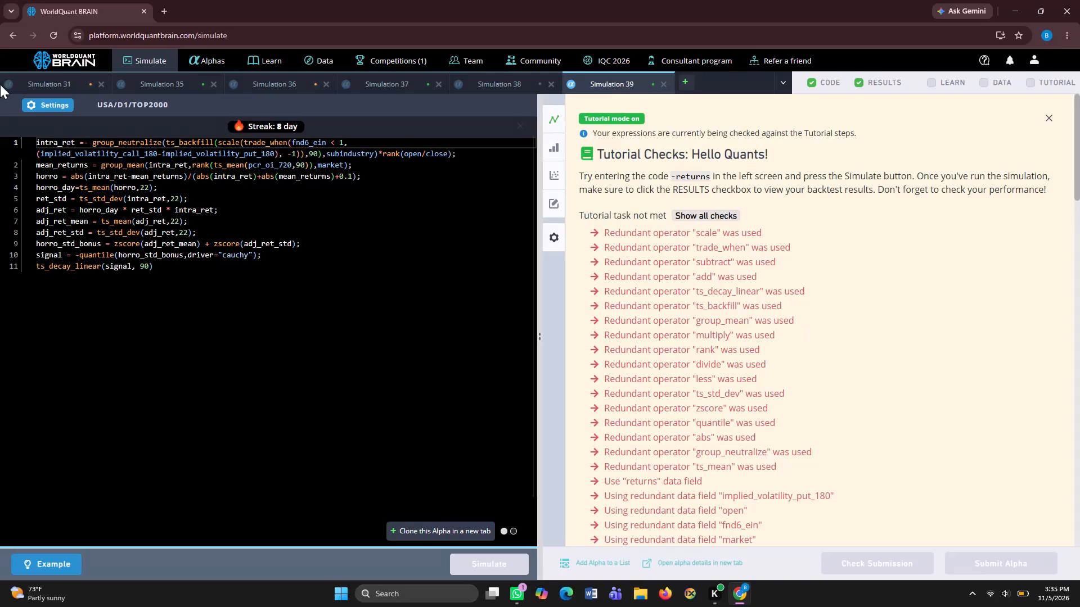
Change the simulation settings to truncation 0.008, decay 3 and a test period of 0 years, and apply them.
left_click(38, 100)
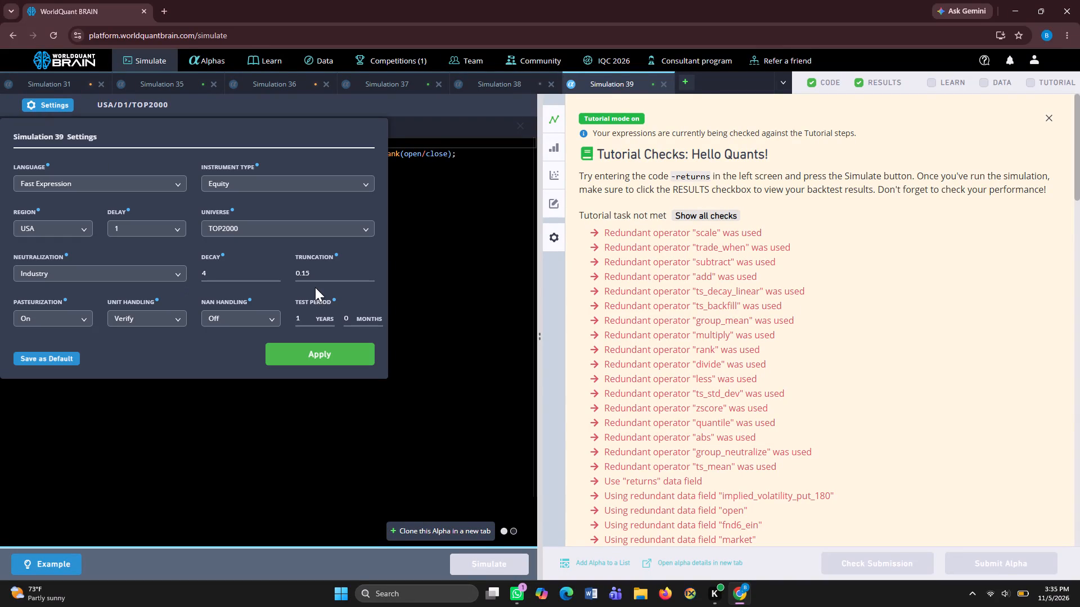
left_click(317, 278)
key("BackSpace")
key("BackSpace")
type("008")
left_click(223, 279)
key("BackSpace")
key("3")
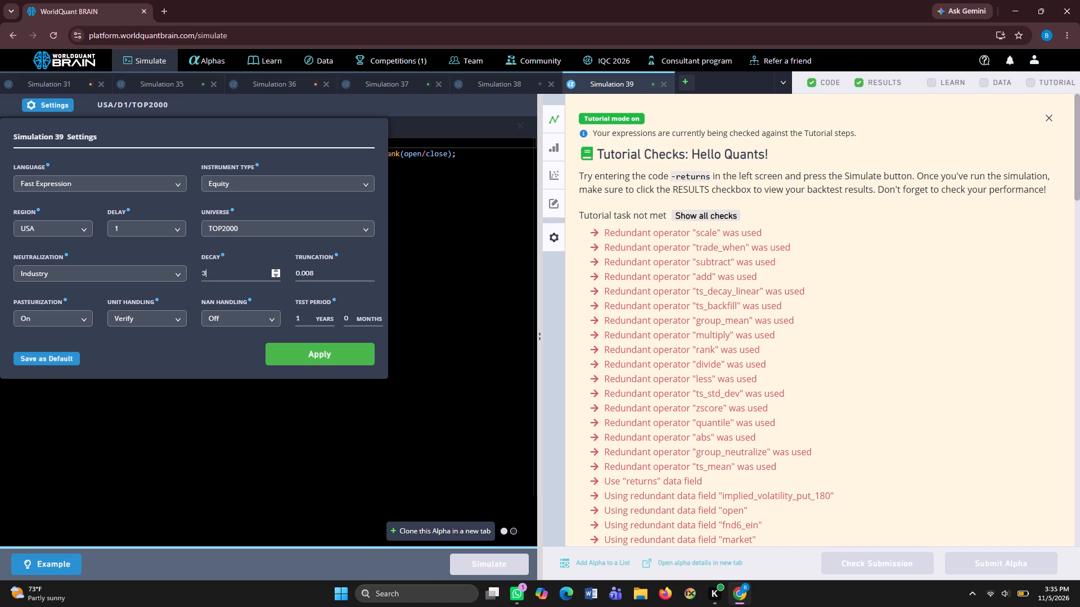
left_click(305, 317)
key("BackSpace")
key("0")
left_click(319, 354)
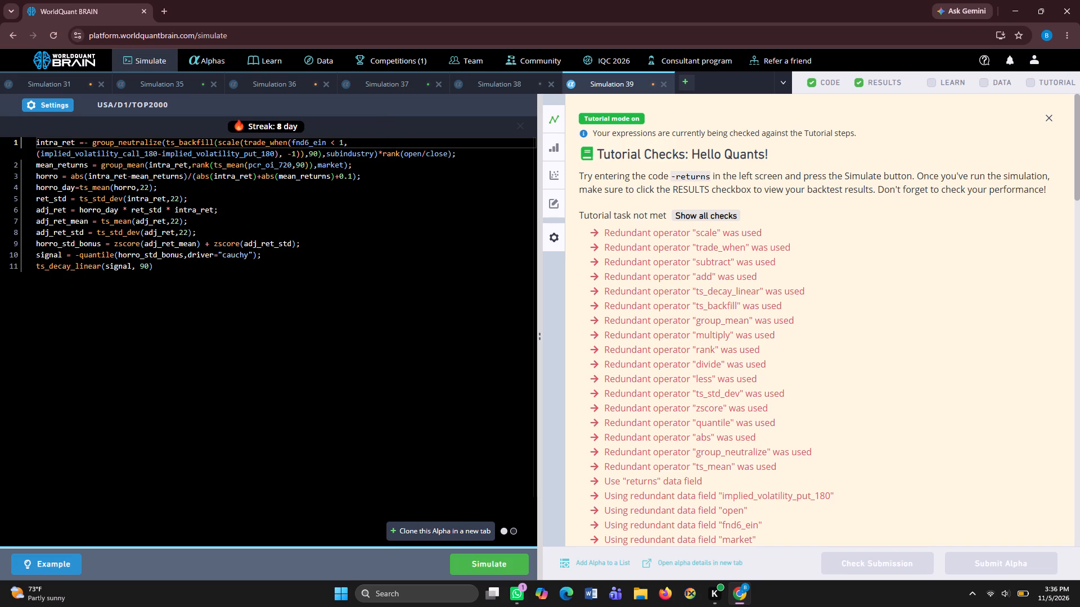
Clone the alpha with the updated settings into a new simulation and run the clone.
left_click(445, 526)
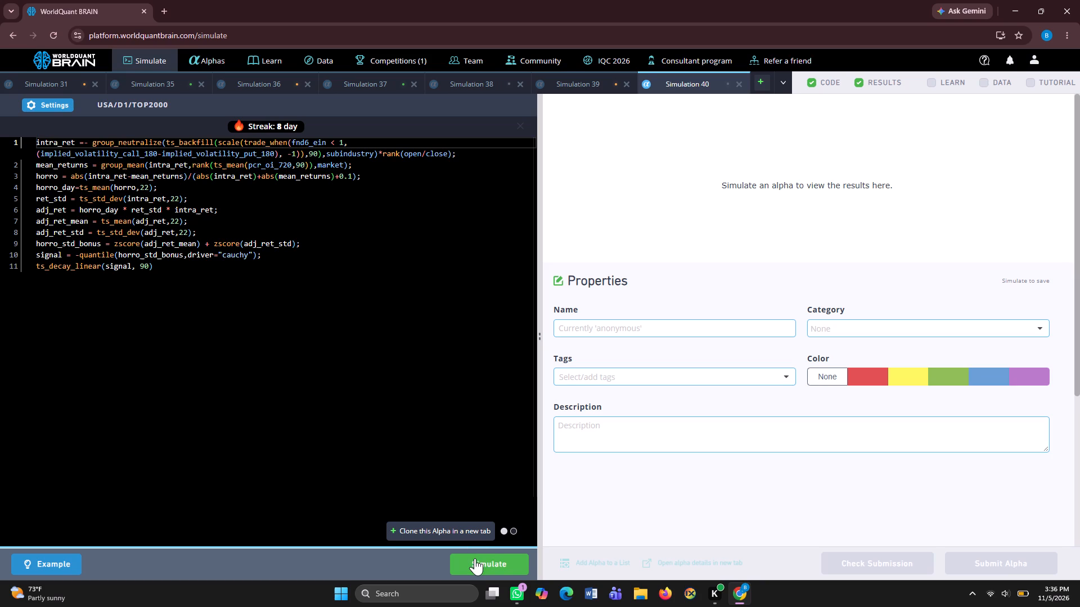
left_click(475, 560)
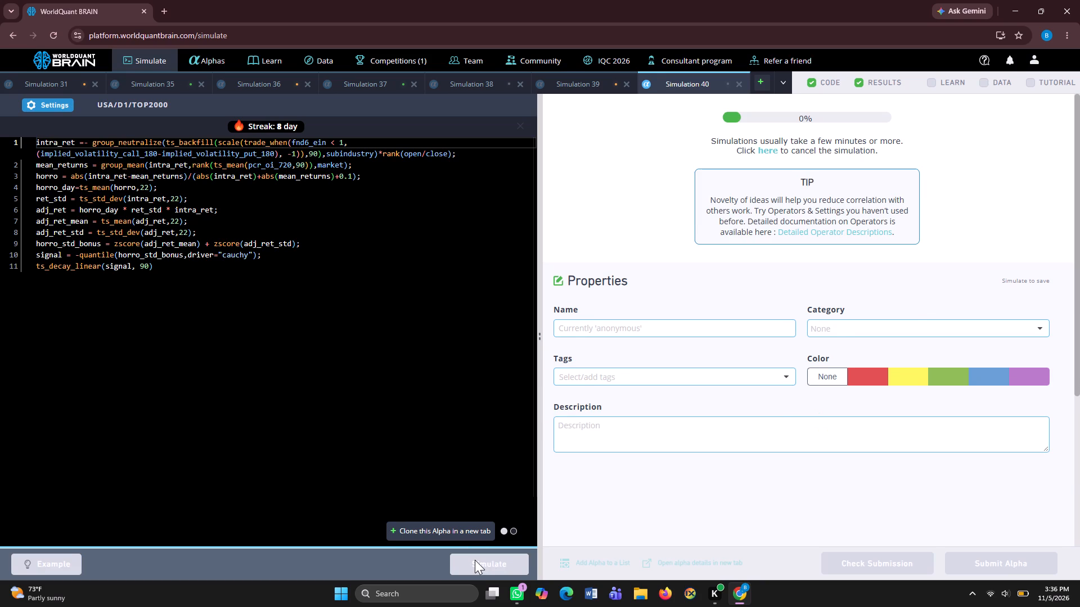
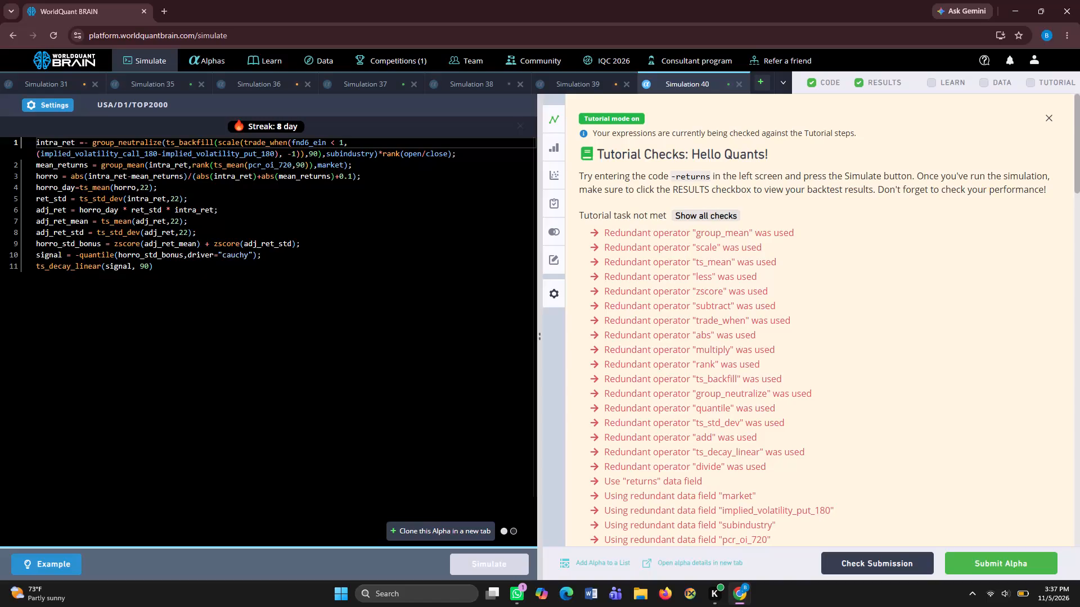
Review the backtest results of Simulation 40 down to the IS Summary and run its self-correlation check.
scroll(730, 392, "down", 3)
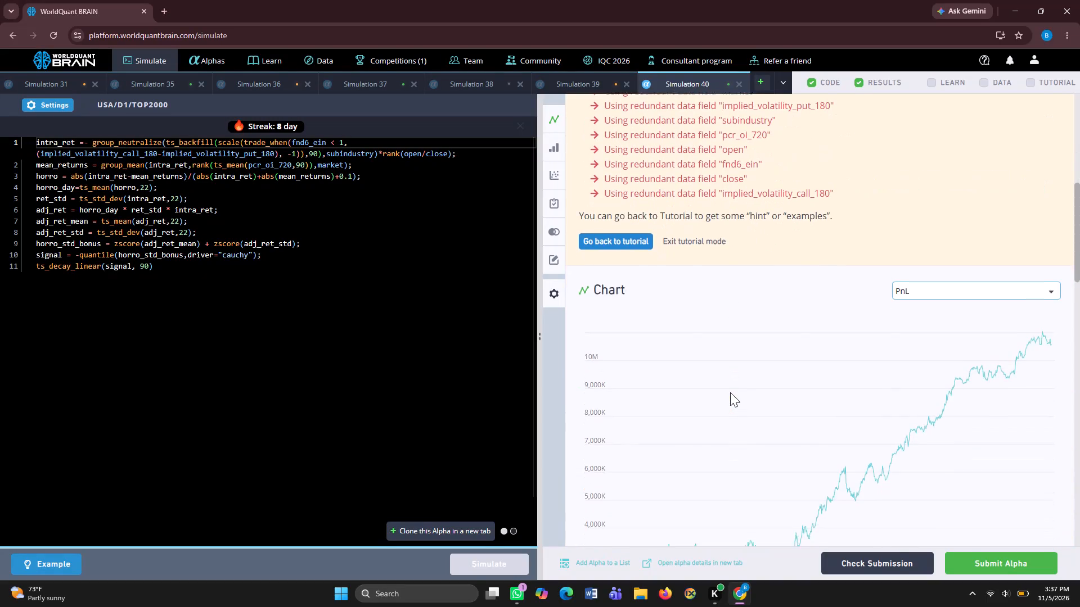
scroll(730, 392, "down", 3)
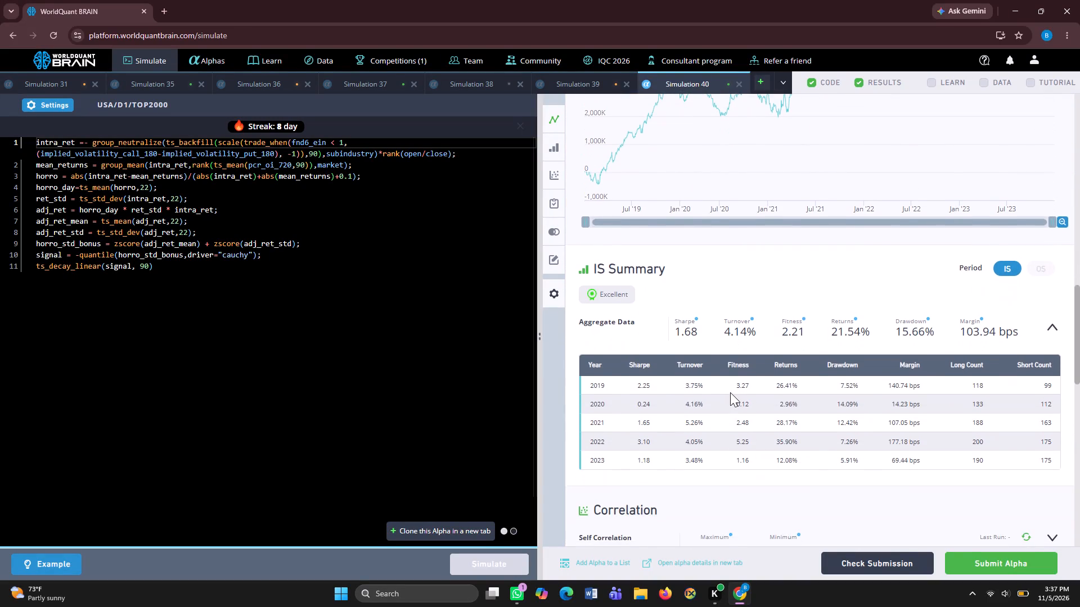
scroll(730, 392, "down", 1)
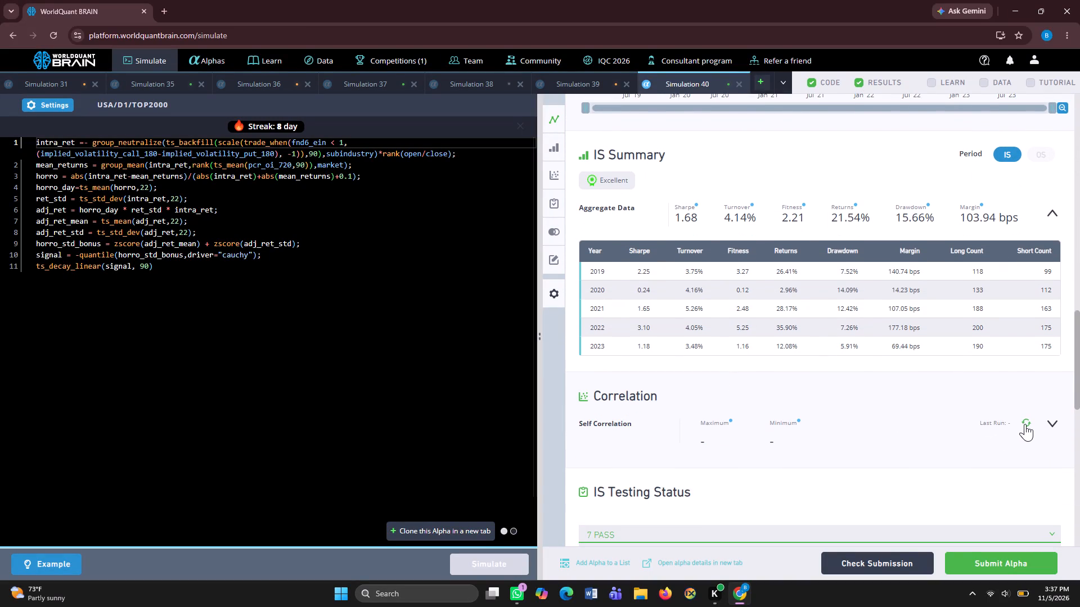
left_click(1025, 424)
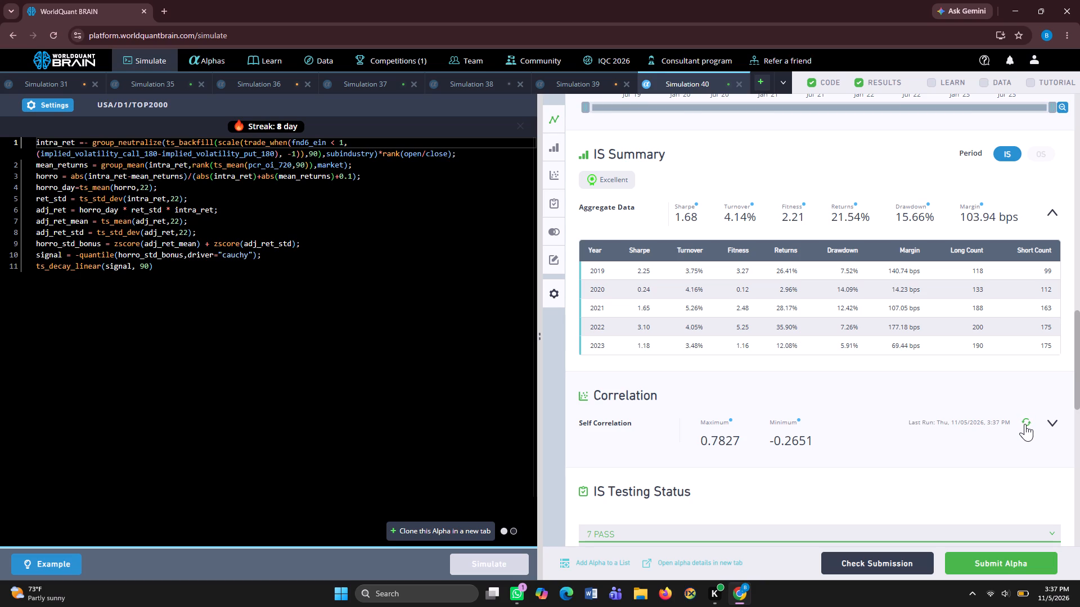
Try to submit the alpha from Simulation 40.
left_click(1030, 555)
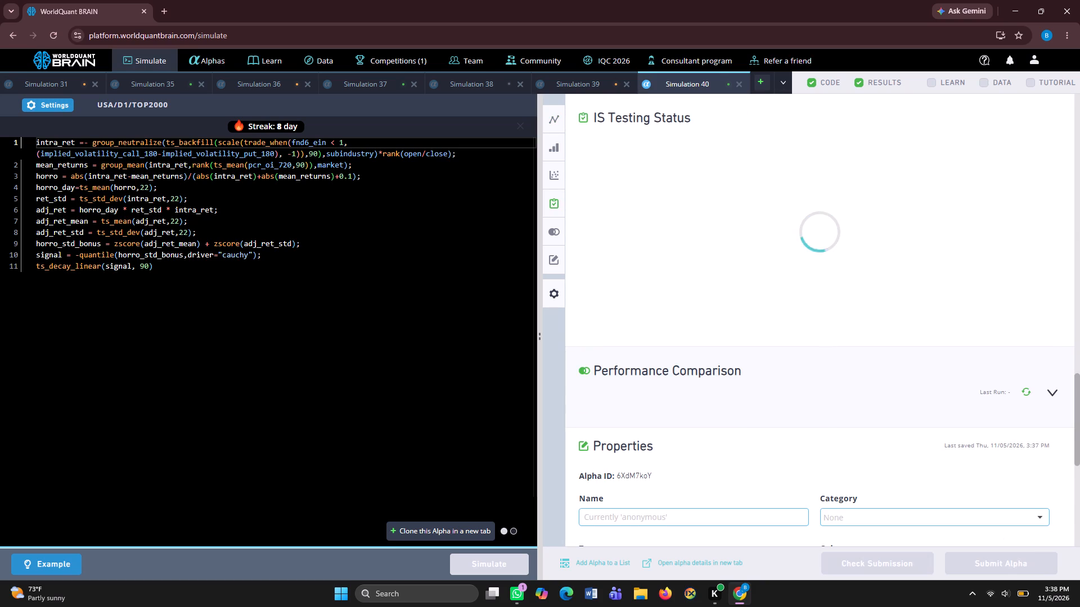
Change the universe in the simulation settings to TOP3000 and apply the settings.
left_click(46, 106)
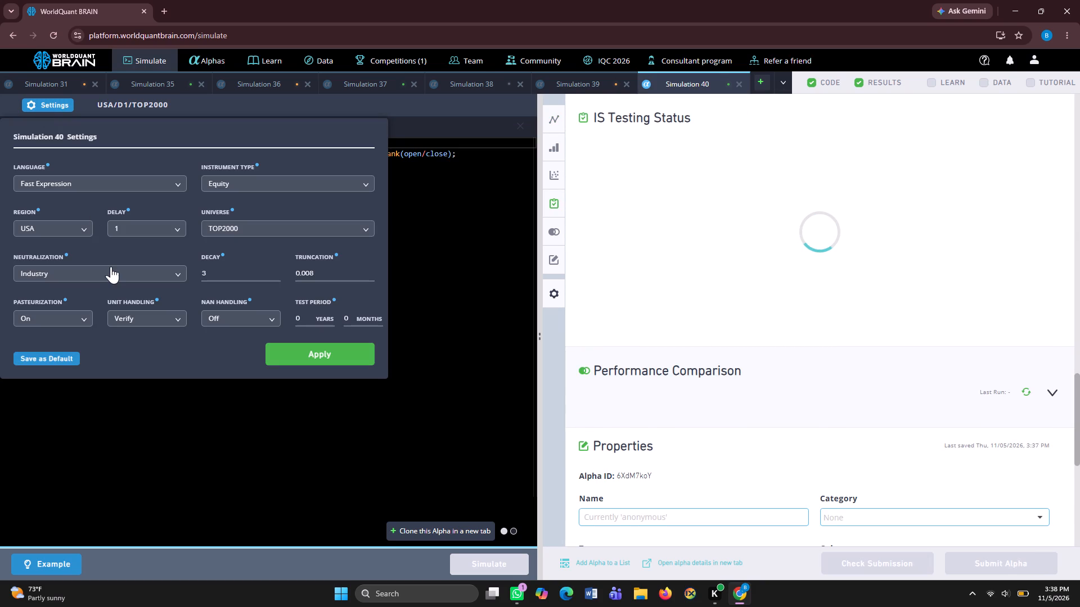
left_click(366, 227)
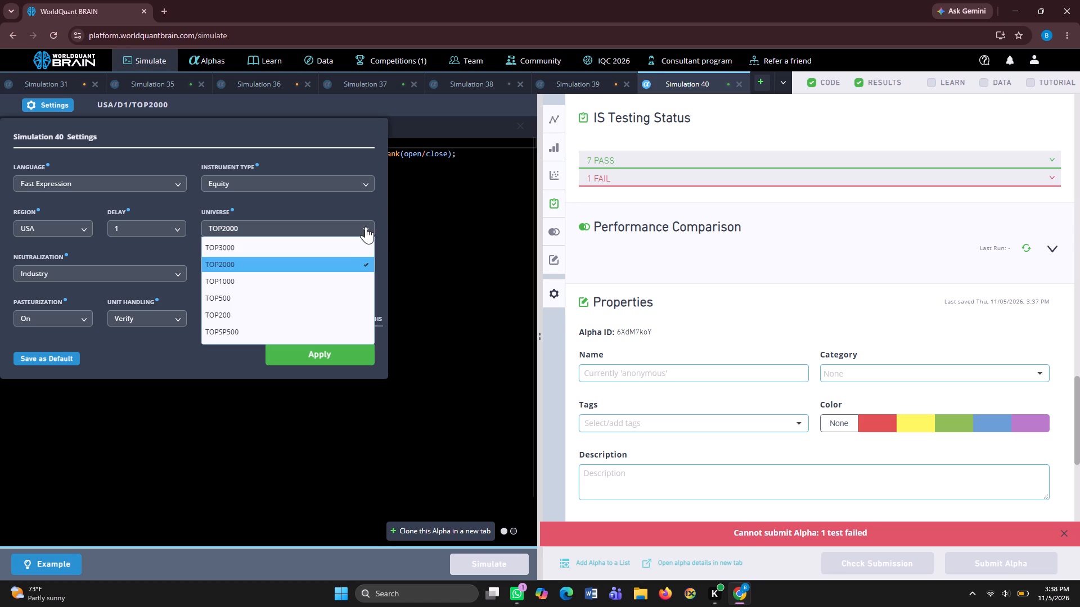
left_click(337, 249)
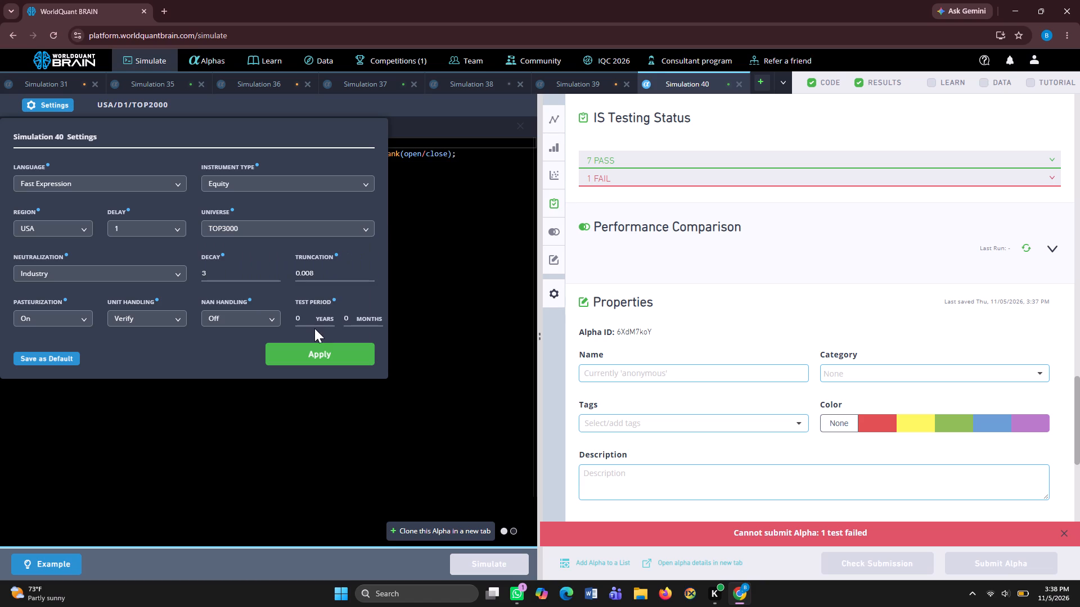
left_click(311, 358)
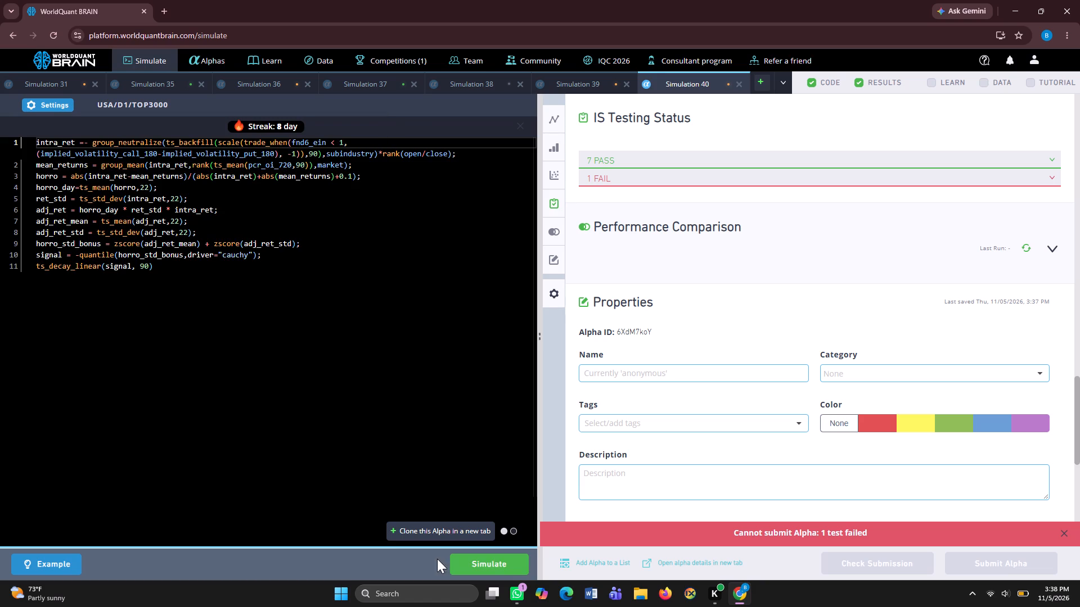
Clone the alpha with the TOP3000 universe into a new simulation and run the clone.
left_click(460, 534)
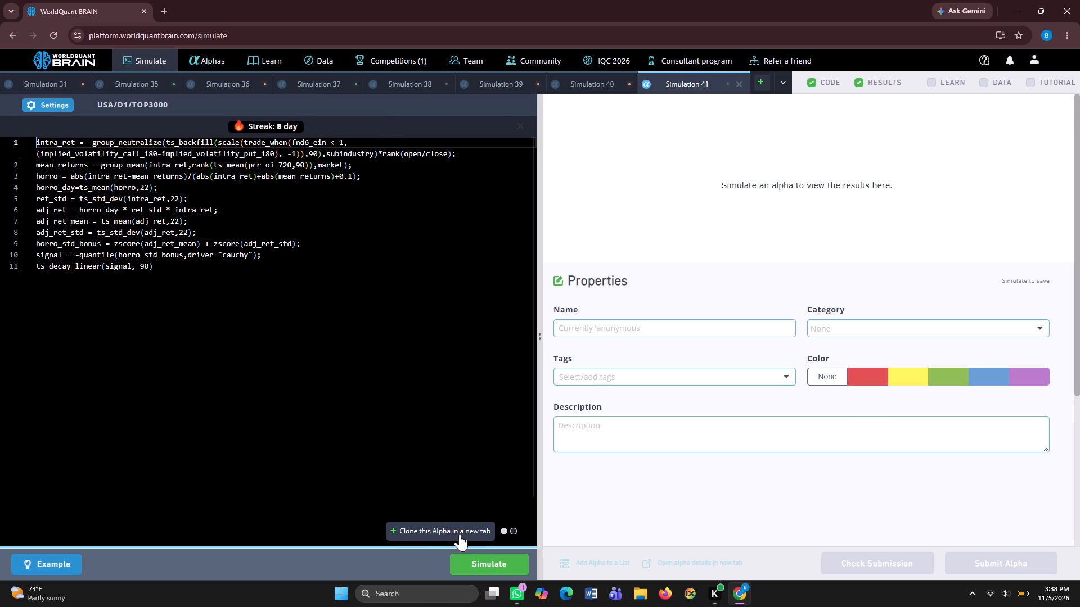
left_click(476, 553)
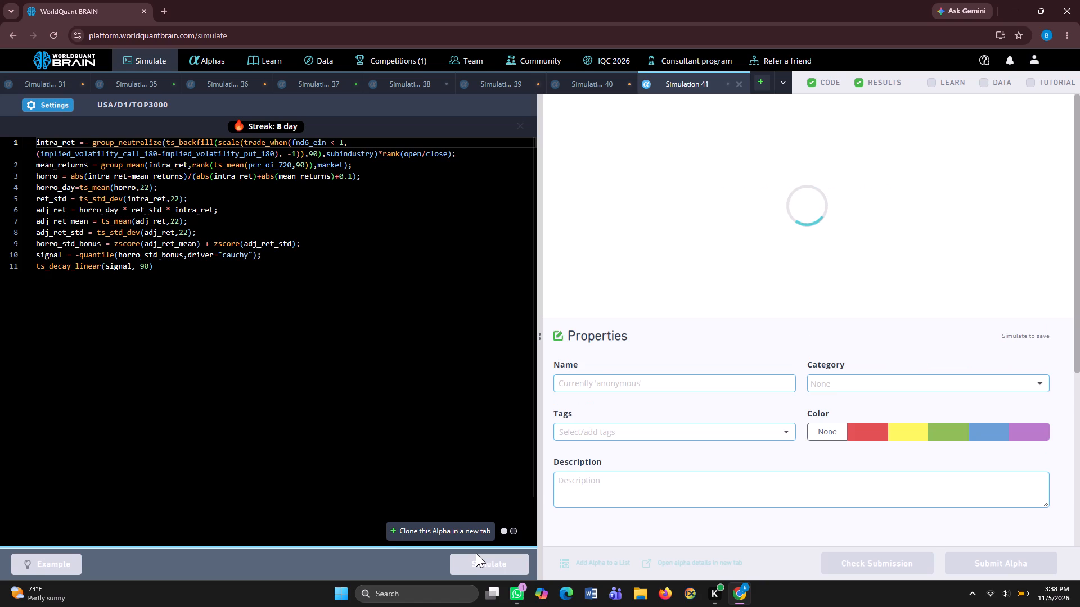
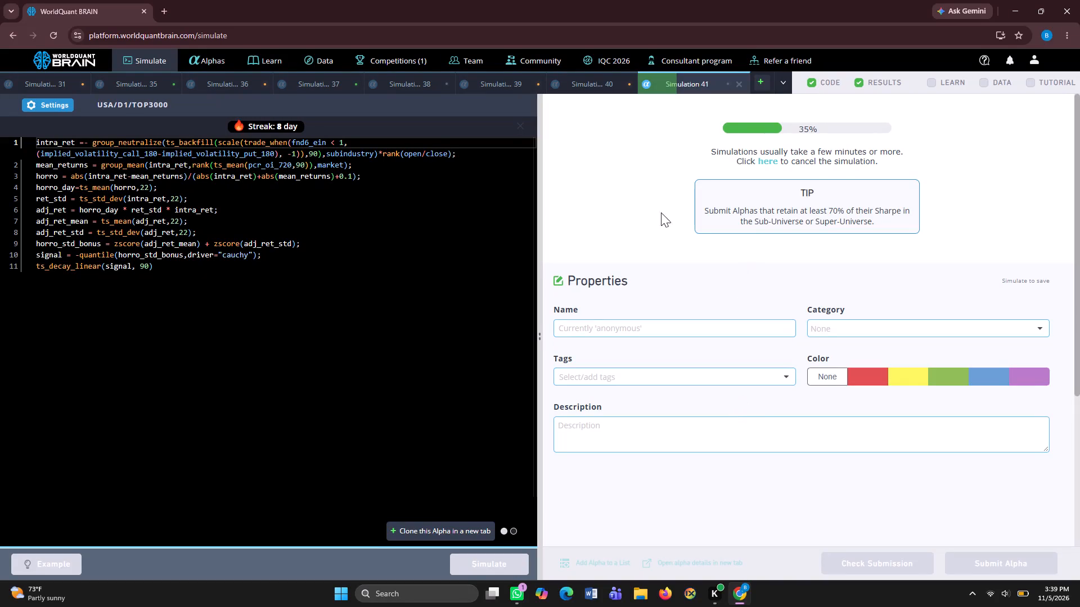
Close the Simulation 39, Simulation 37 and Simulation 38 tabs, discarding their unsimulated changes.
left_click(526, 77)
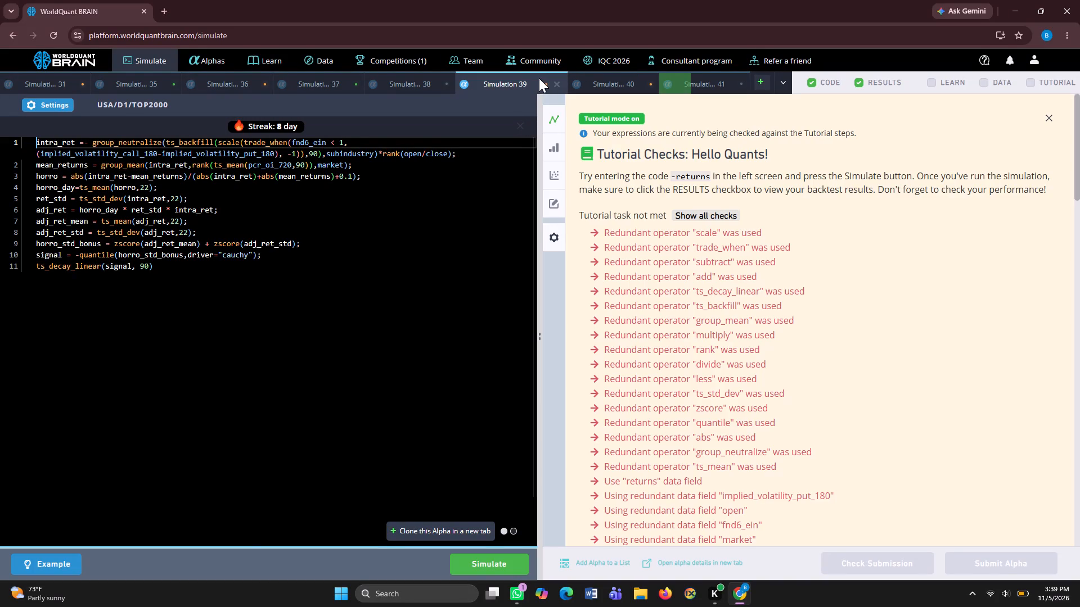
left_click(556, 81)
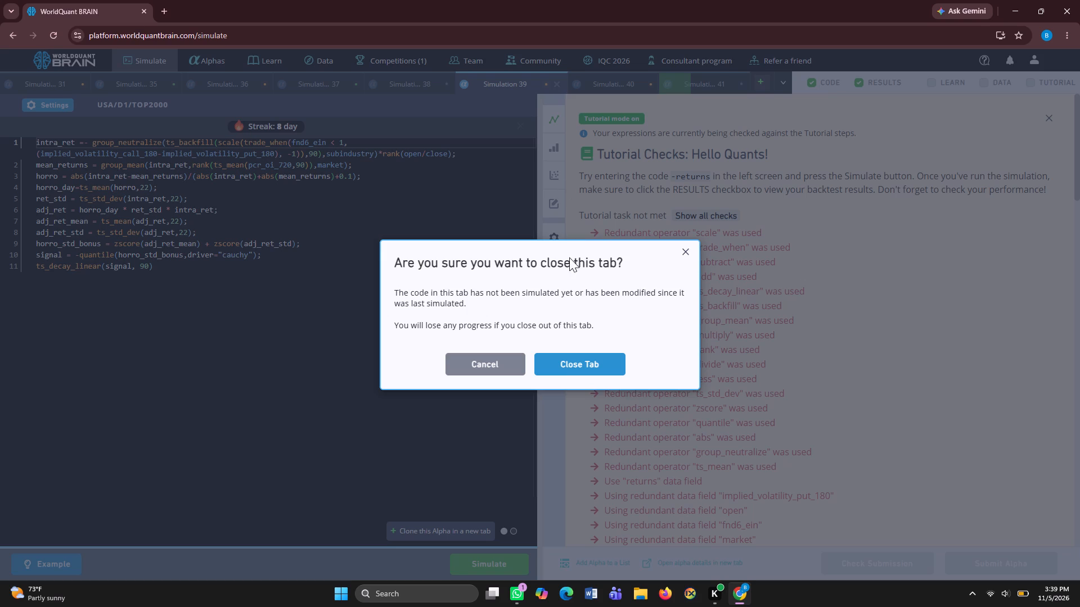
left_click(555, 356)
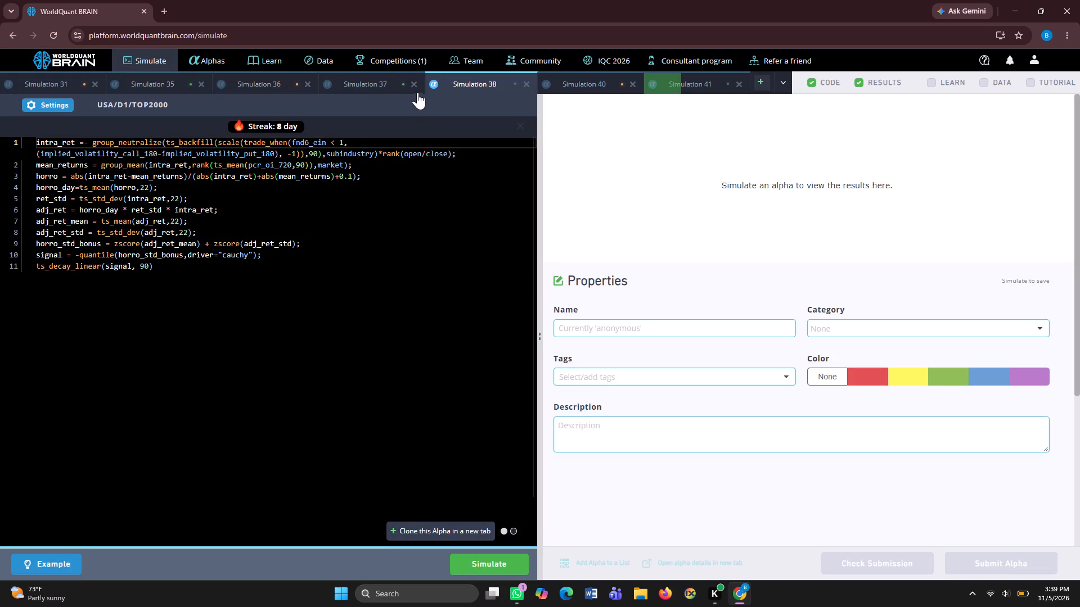
left_click(412, 79)
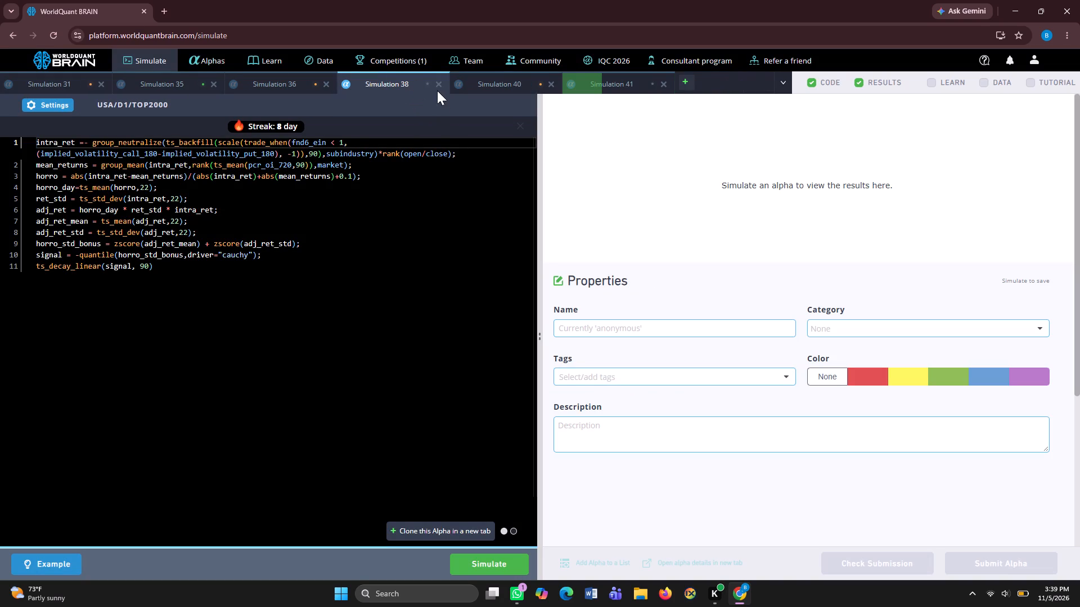
left_click(436, 83)
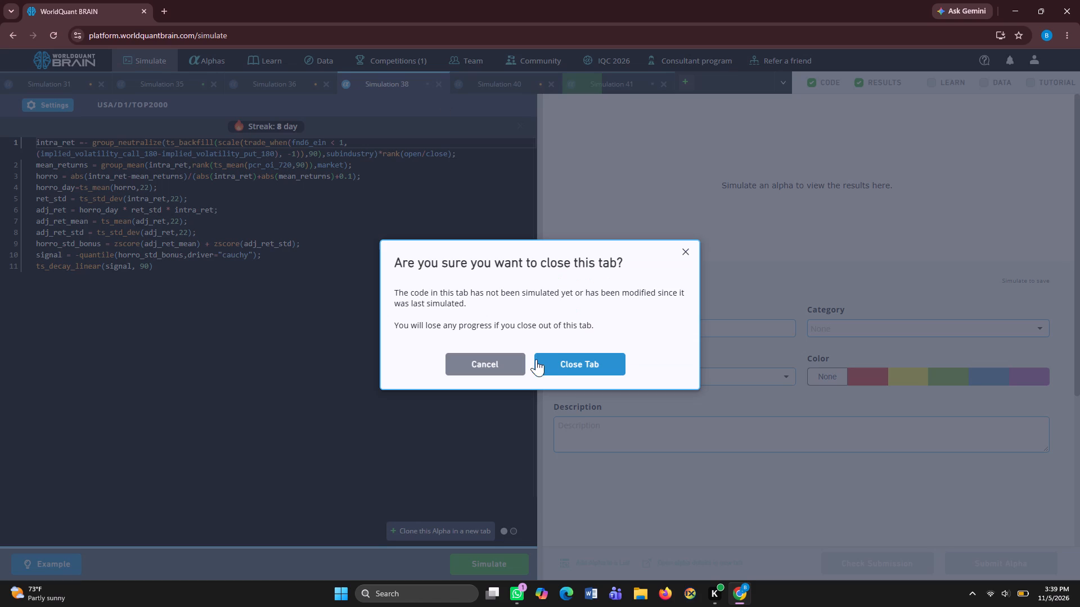
left_click(550, 359)
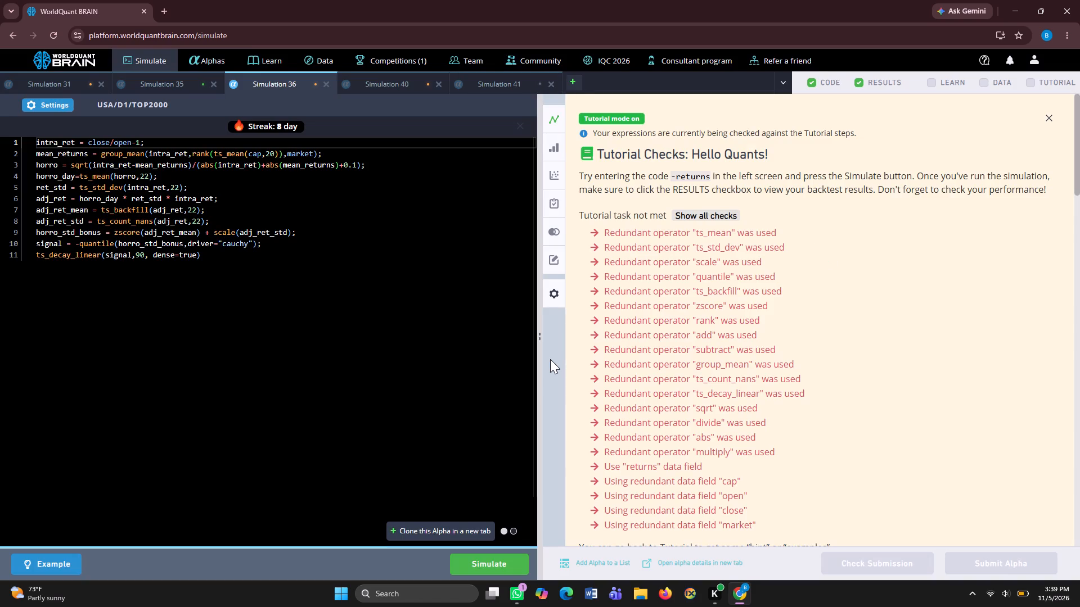
Review the backtest results of Simulation 41 down to the IS Summary and run its self-correlation check.
left_click(511, 76)
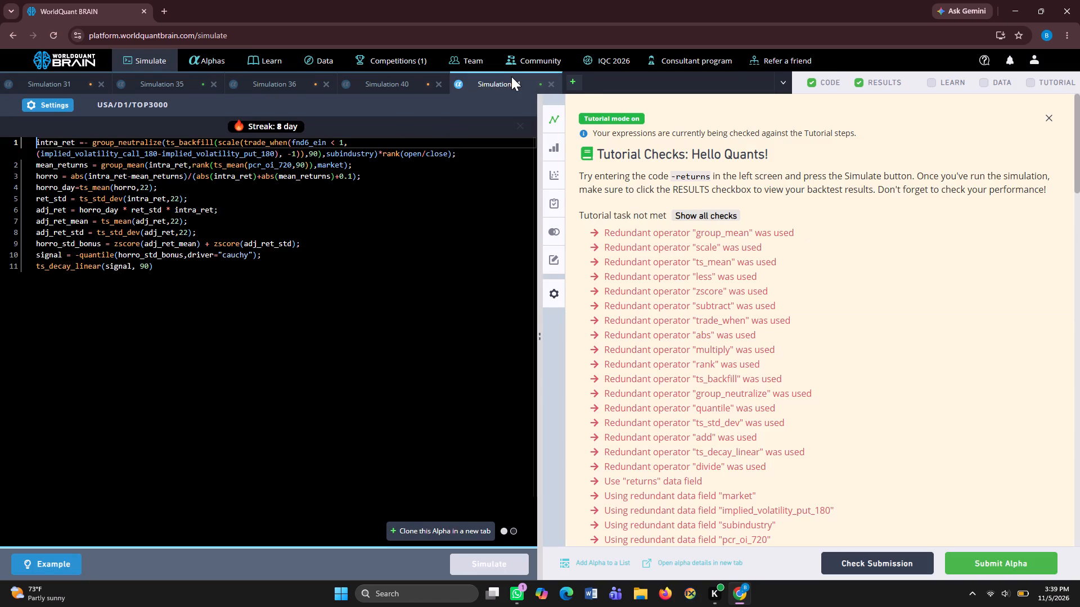
scroll(777, 374, "down", 4)
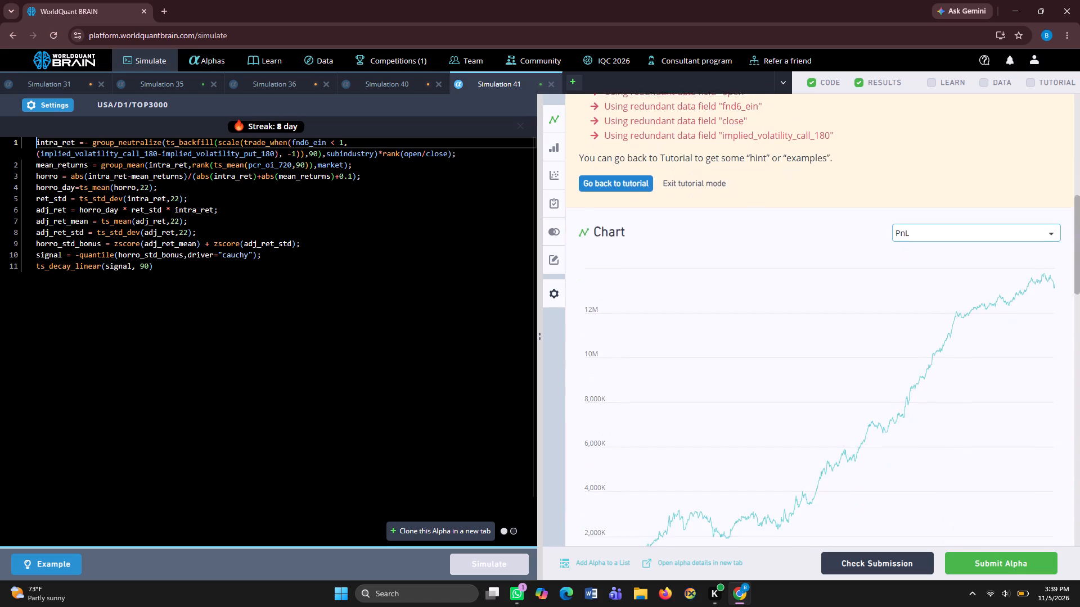
scroll(777, 374, "down", 3)
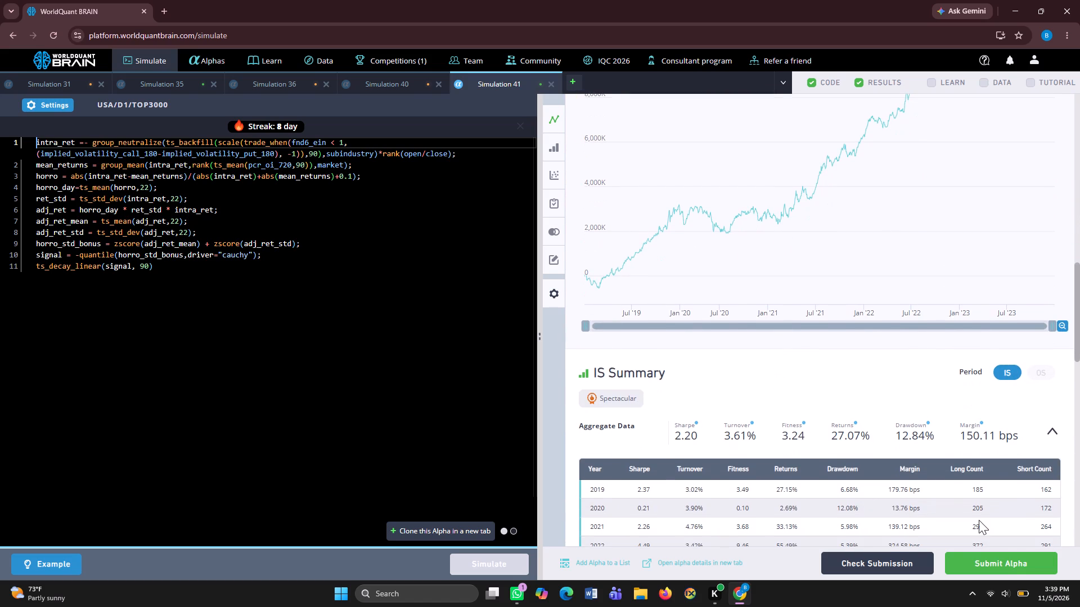
scroll(980, 511, "down", 2)
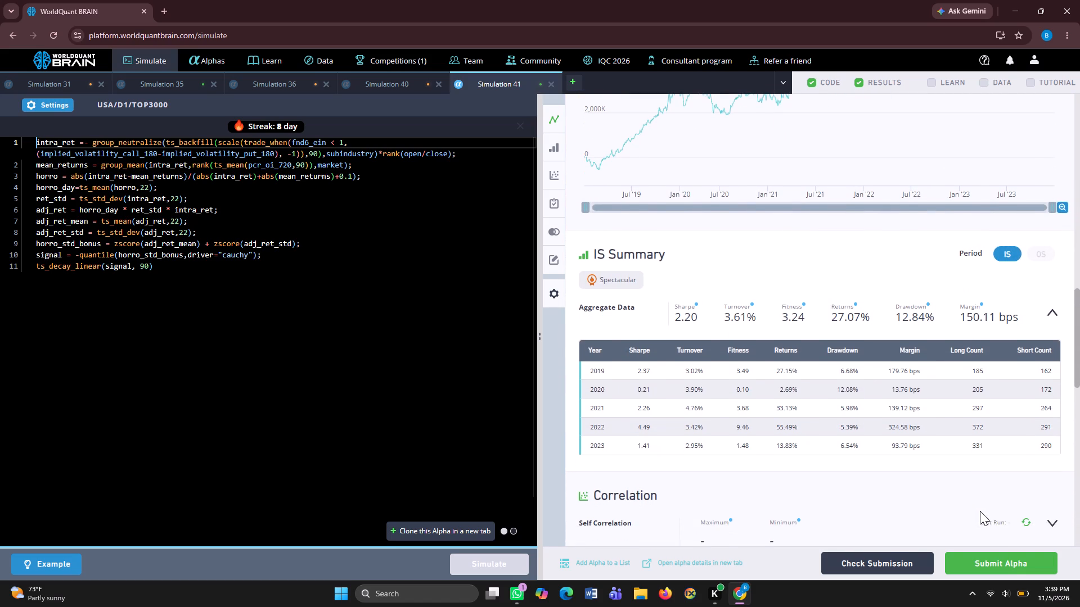
left_click(1027, 519)
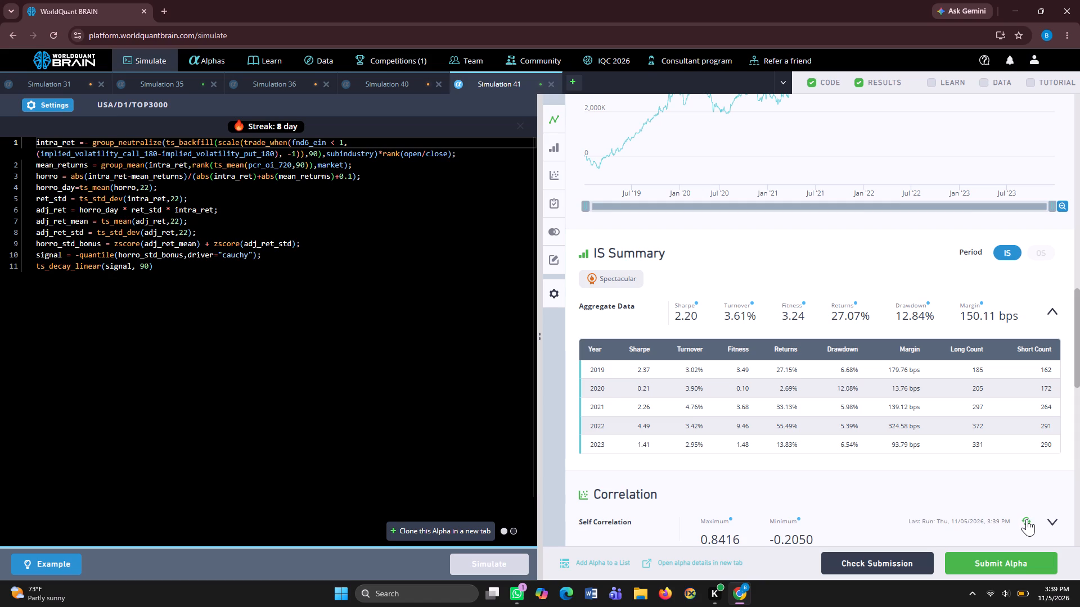
Try to submit the alpha from Simulation 41.
left_click(1018, 567)
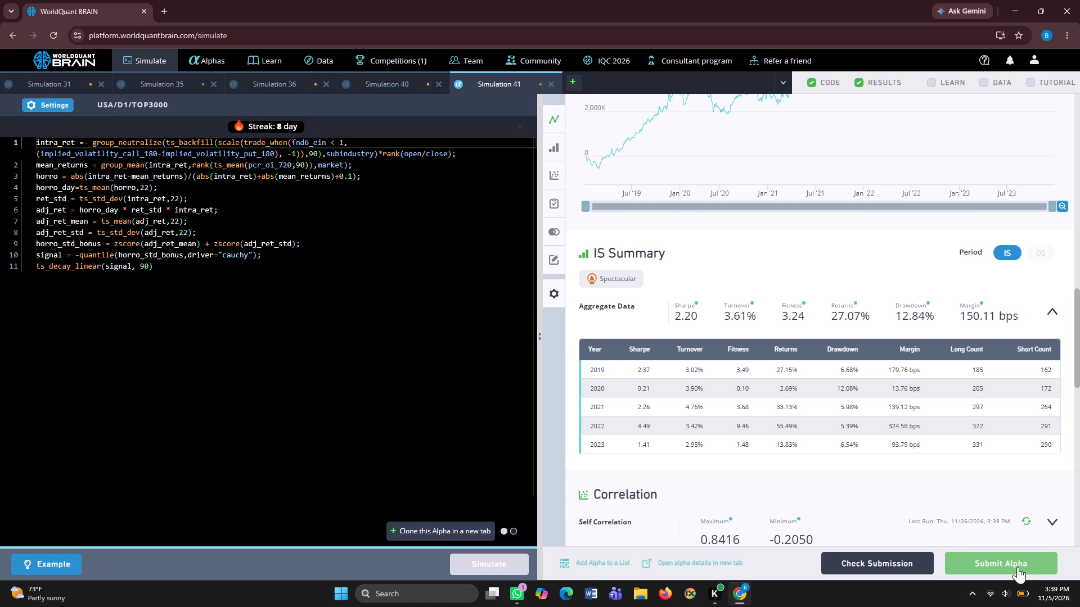
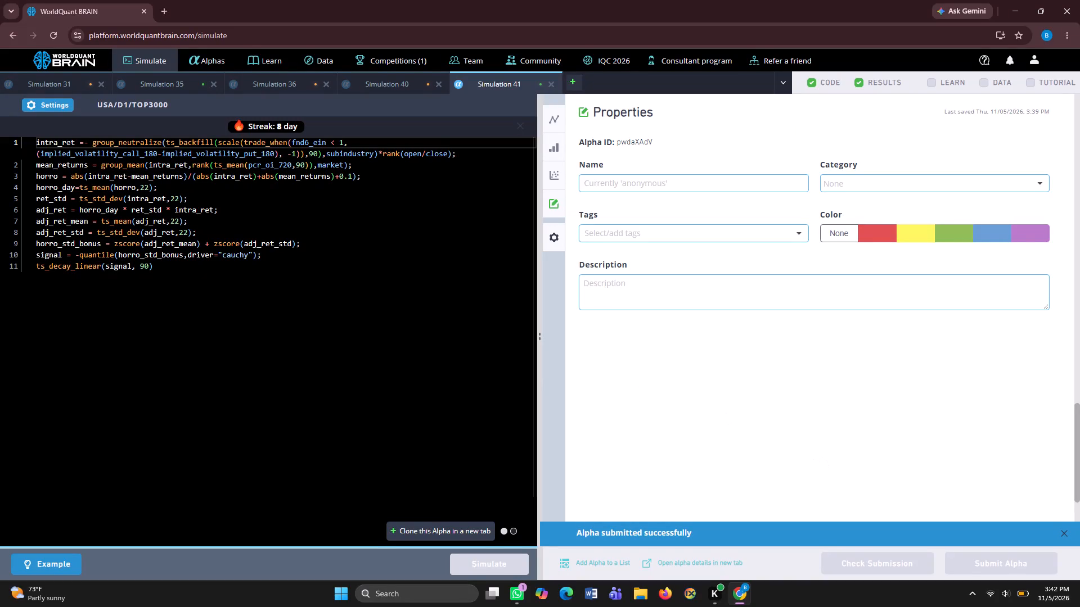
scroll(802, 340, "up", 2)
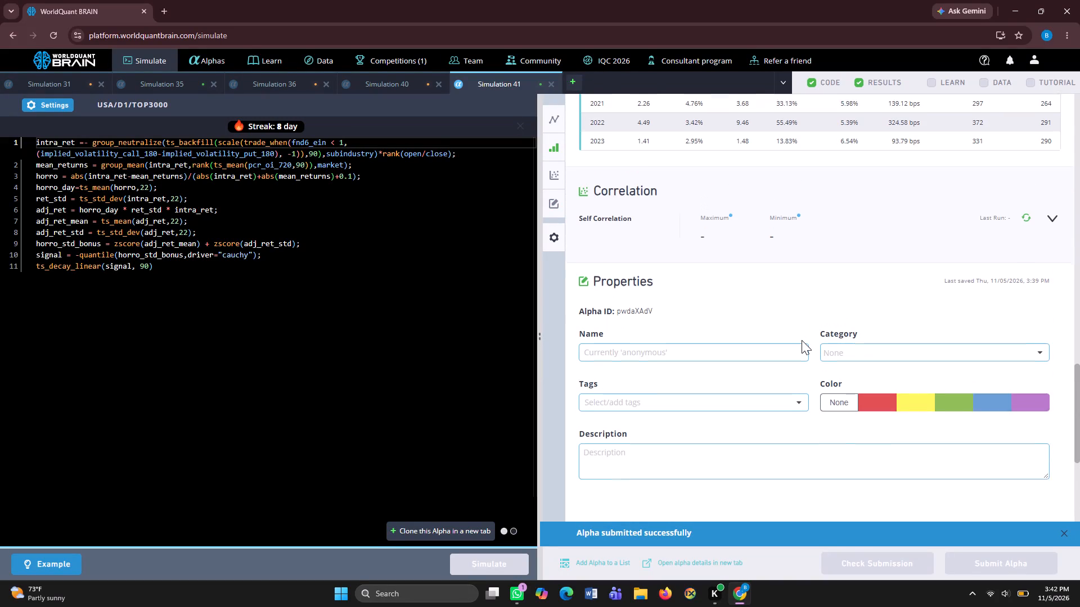
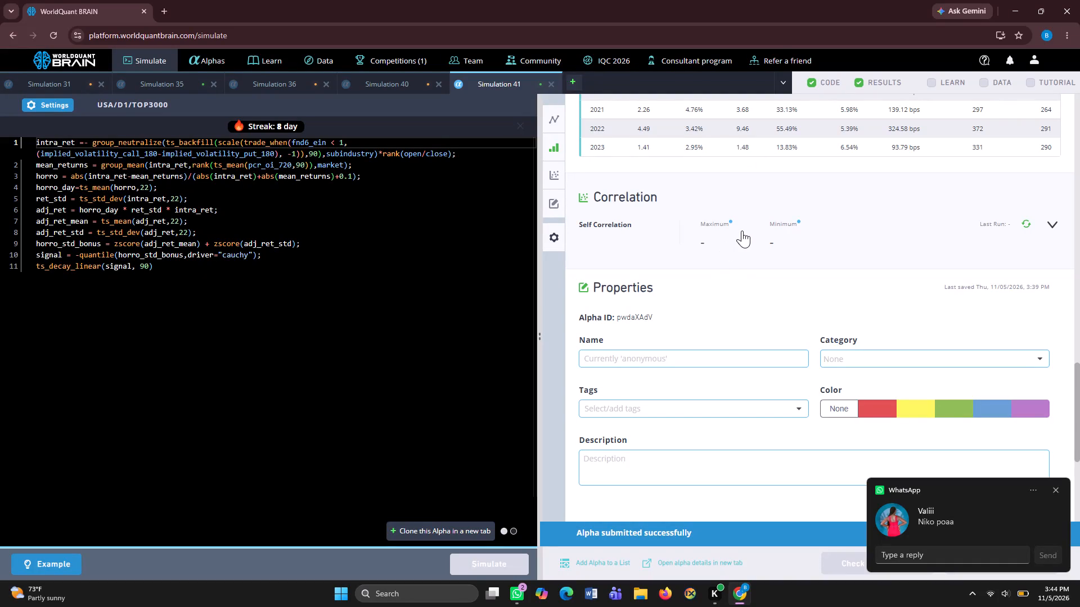
Look back over the IS Summary of the submitted alpha in Simulation 41 and rerun its self-correlation check.
scroll(742, 230, "up", 4)
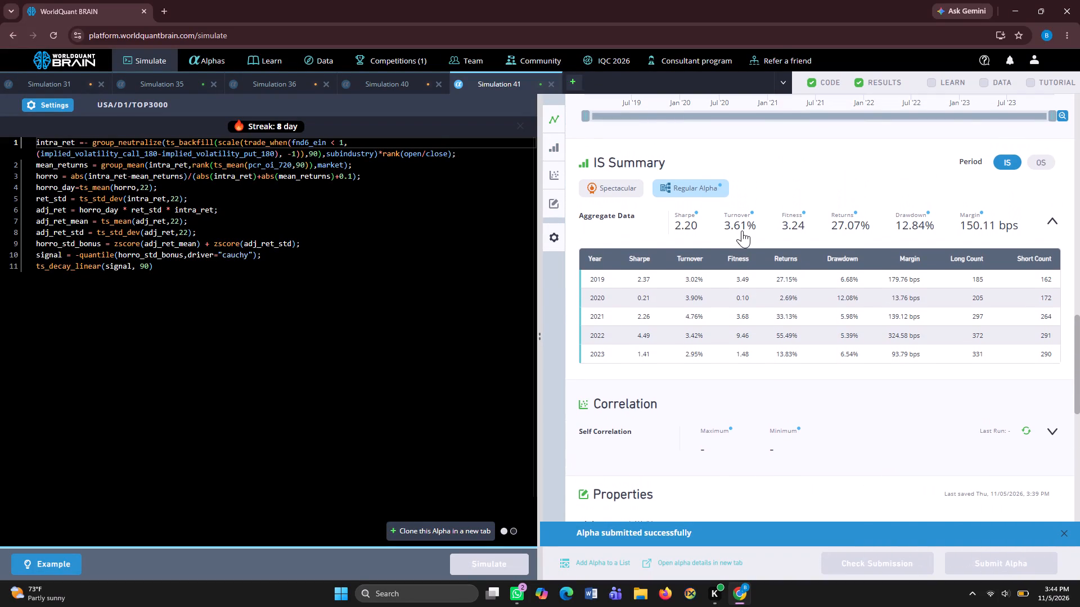
scroll(742, 230, "down", 2)
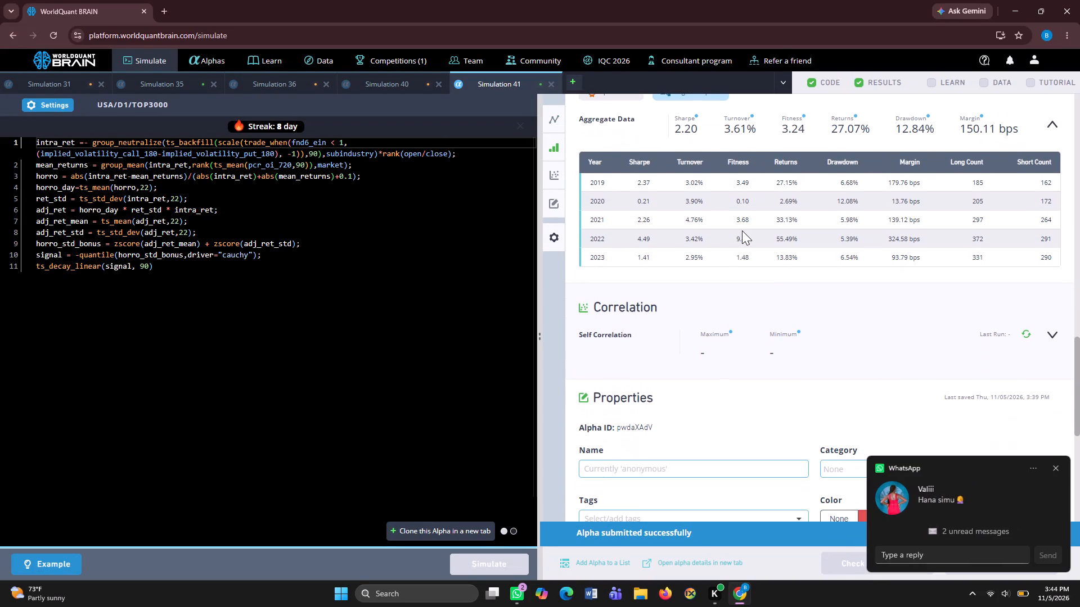
left_click(1025, 336)
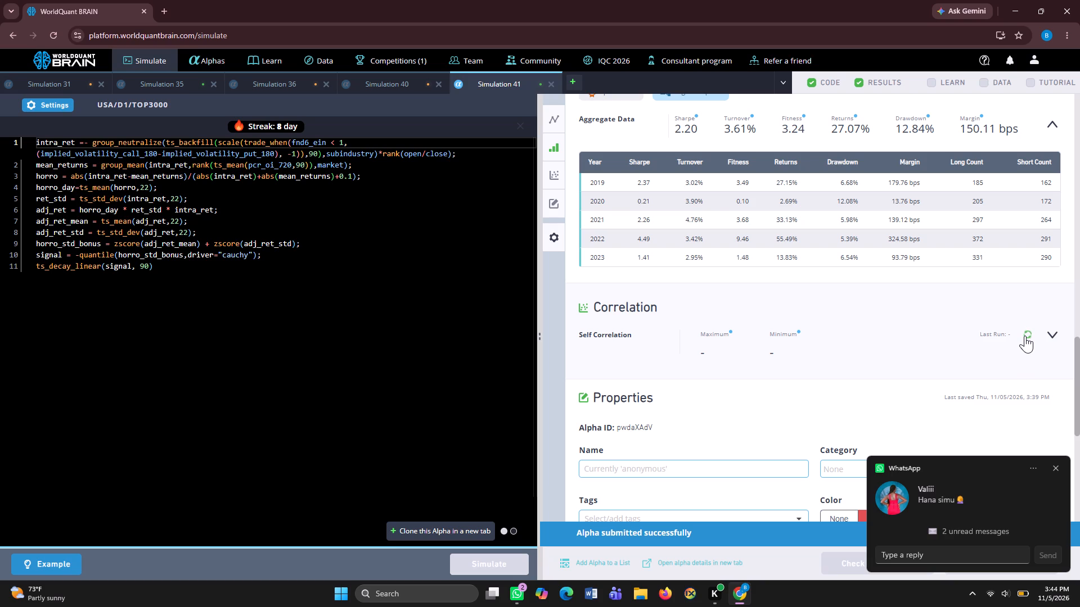
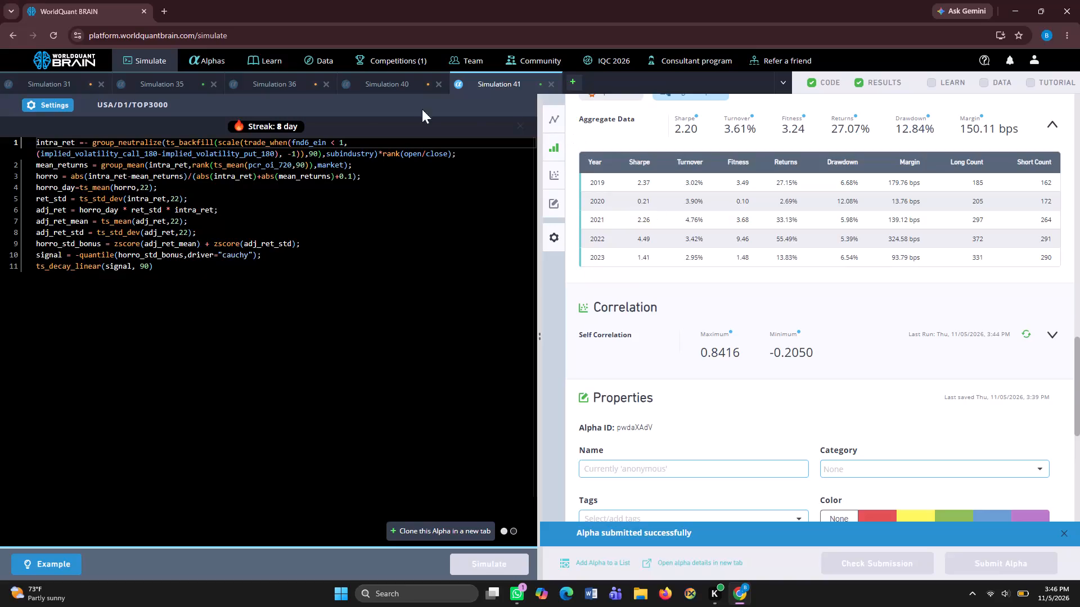
Simulate a clone of the submitted alpha in a new tab with the test period set to 1 year.
left_click(57, 102)
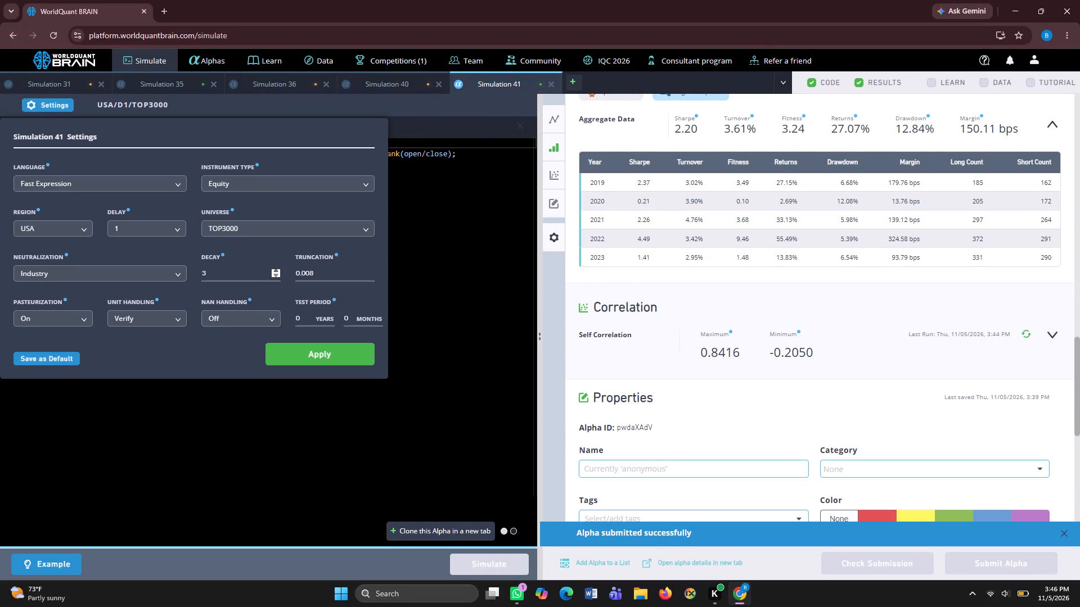
left_click(312, 322)
key("BackSpace")
key("1")
left_click(315, 356)
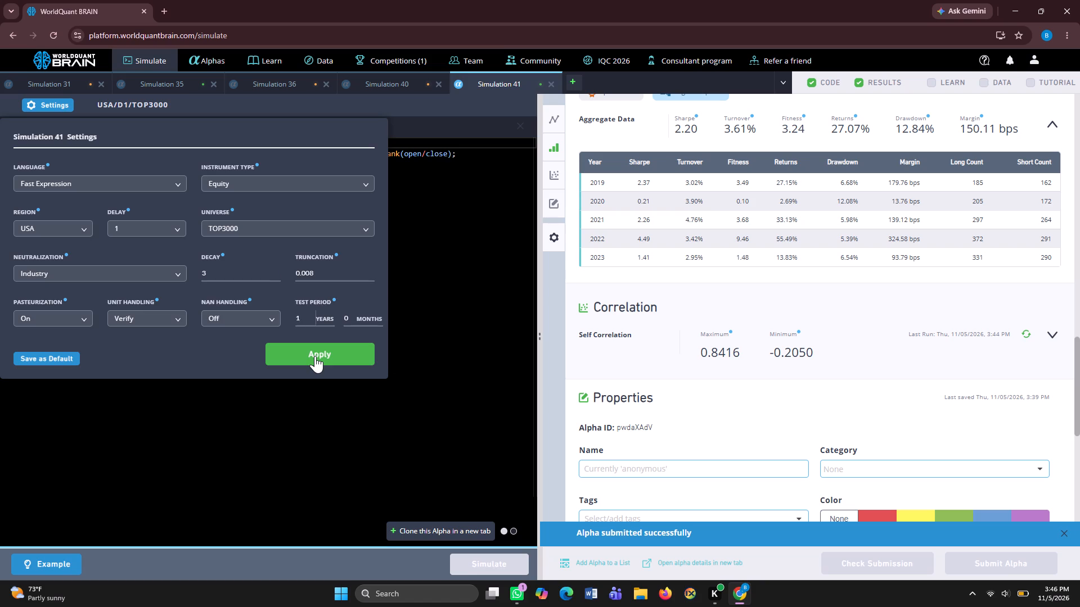
left_click(481, 531)
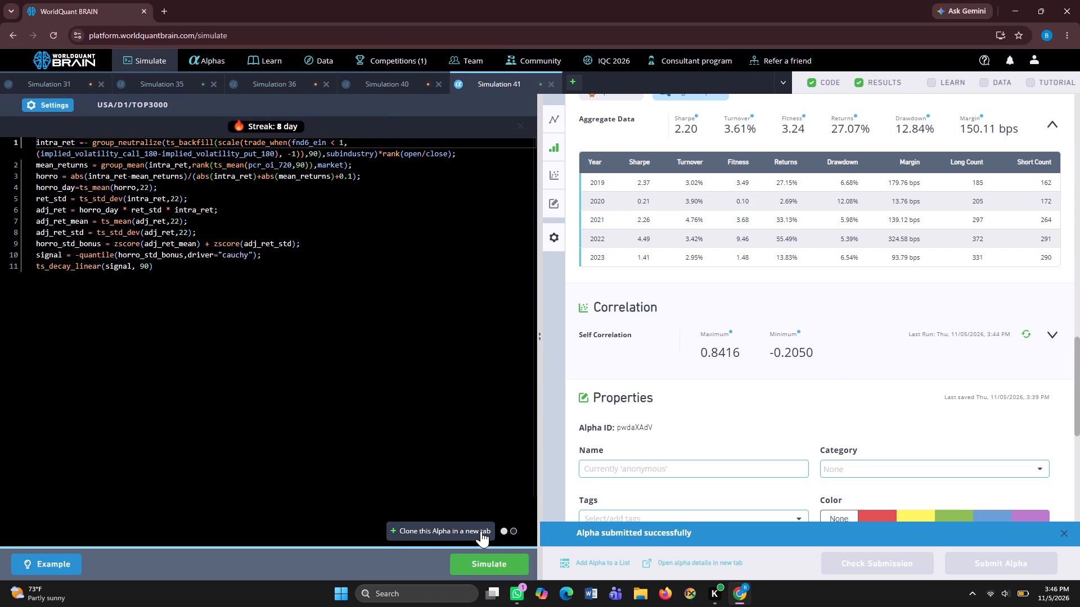
left_click(490, 556)
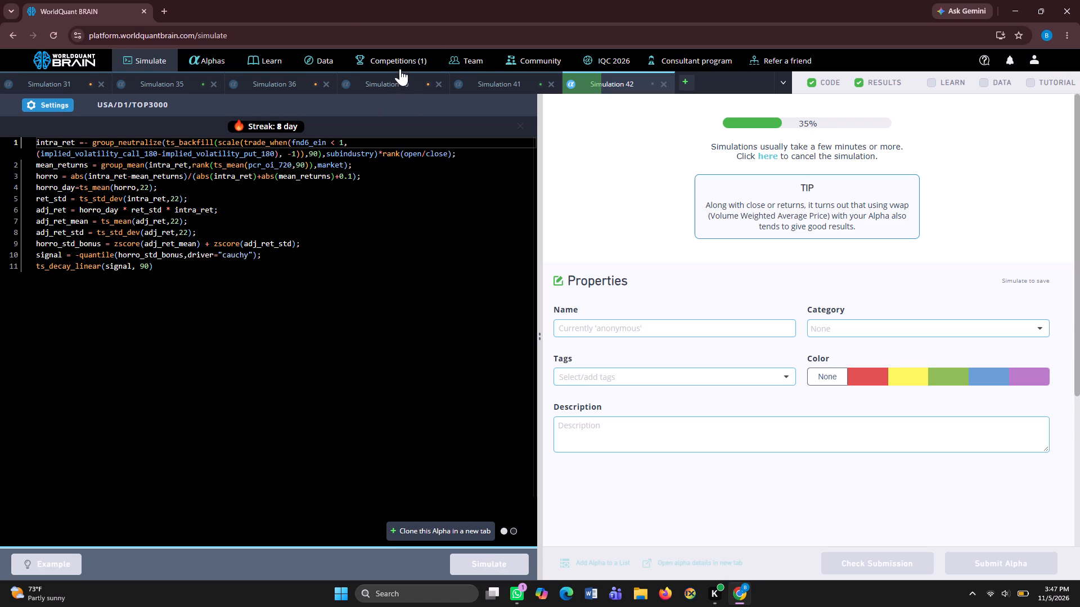
Review the list of submitted alphas and return to the simulation page.
left_click(215, 59)
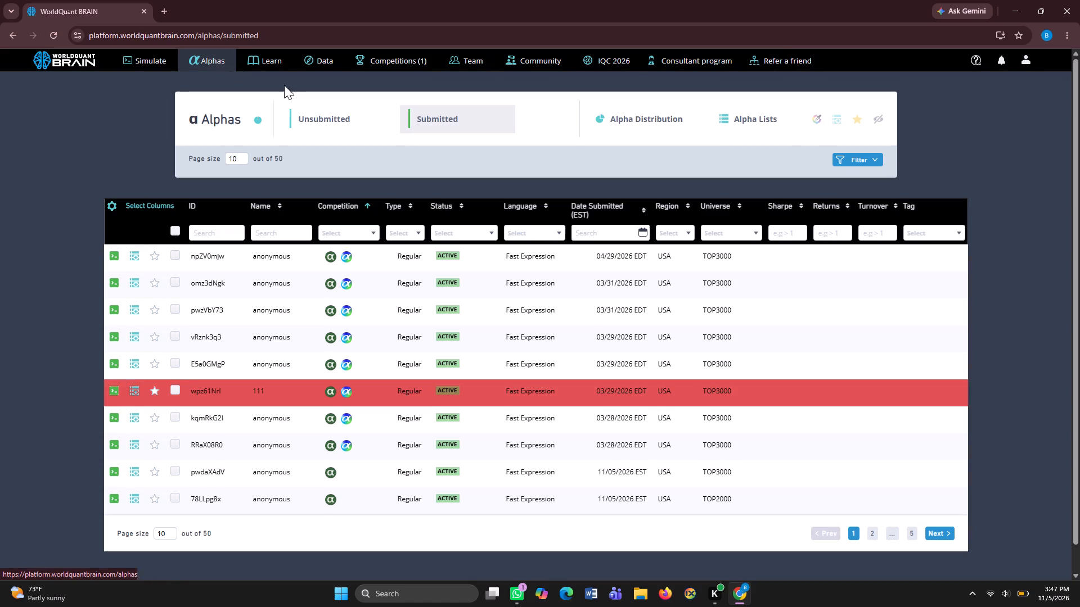
left_click(418, 119)
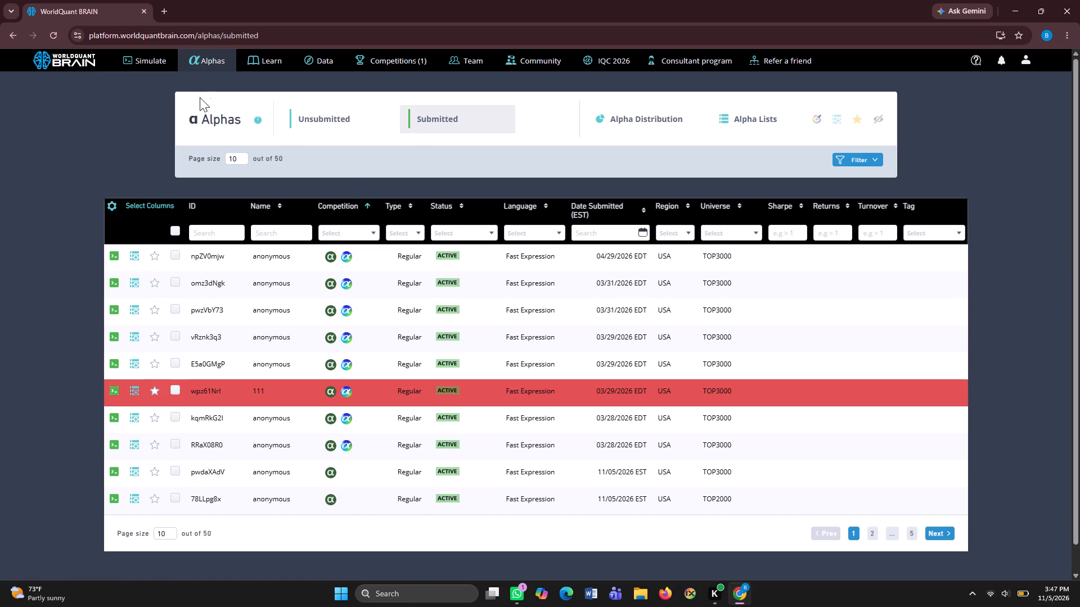
left_click(156, 61)
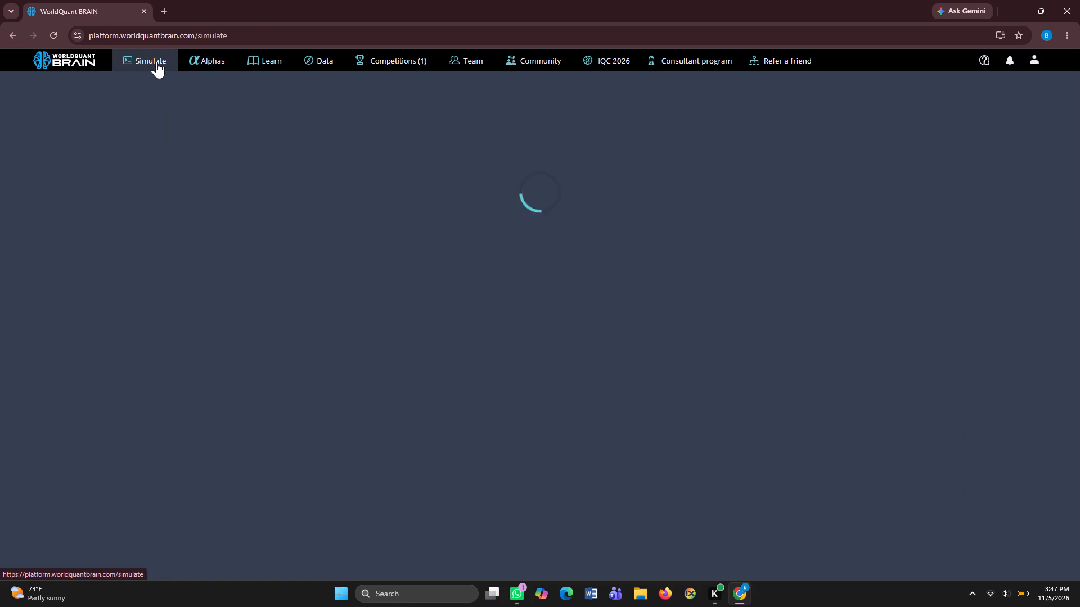
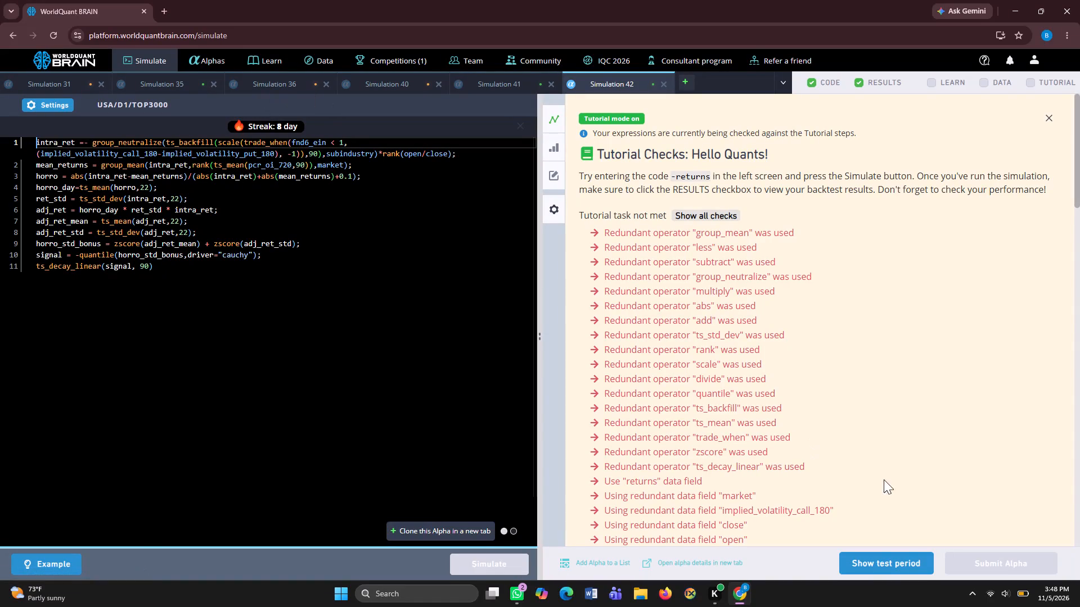
Reveal the test period results of the cloned alpha and run its self-correlation check.
left_click(855, 567)
scroll(887, 457, "down", 3)
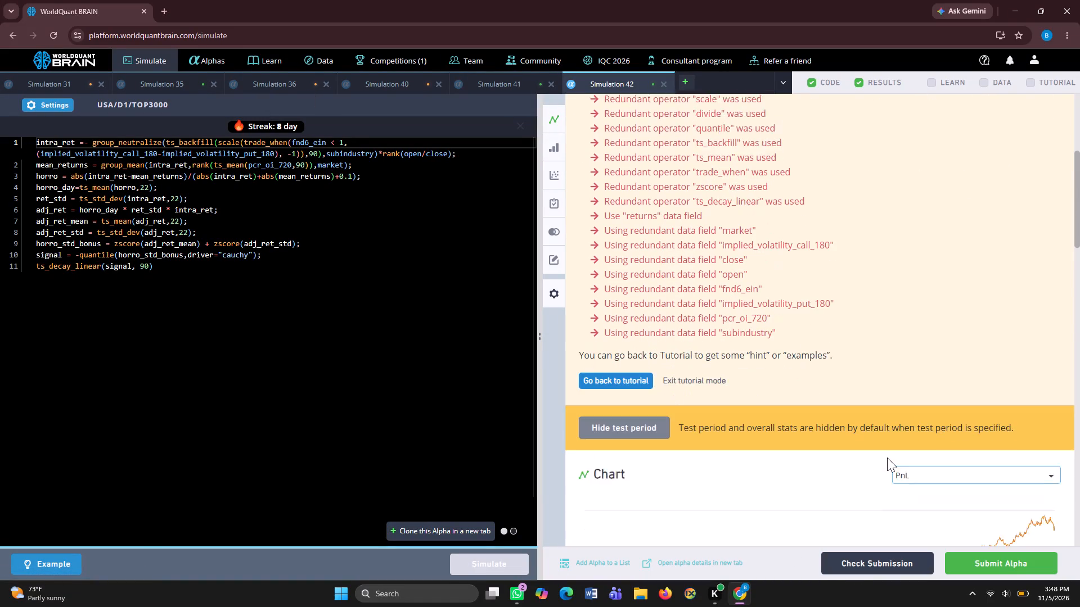
scroll(887, 457, "down", 4)
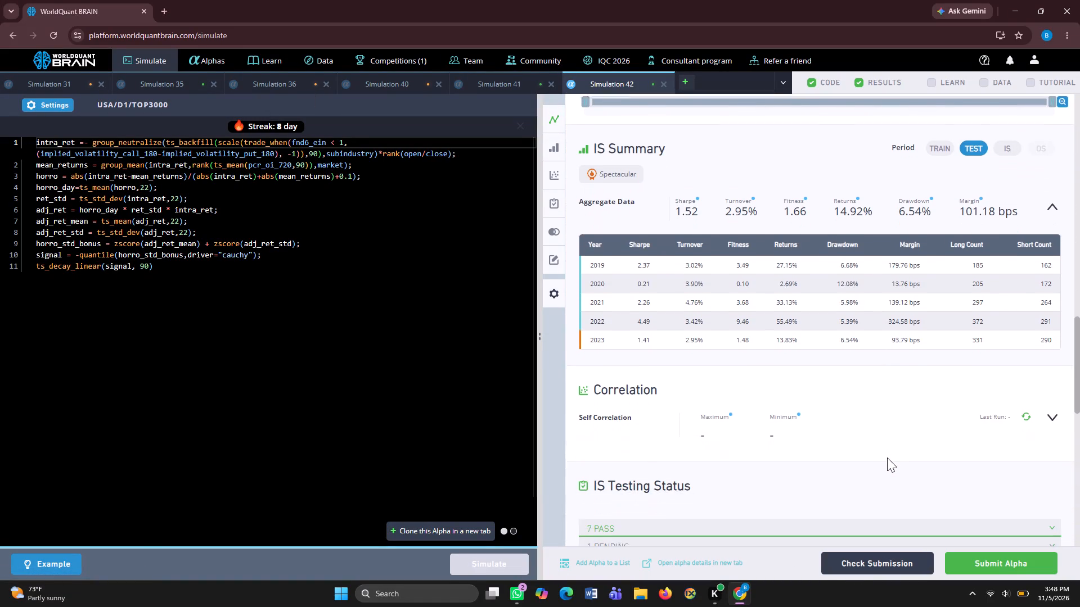
scroll(887, 457, "down", 1)
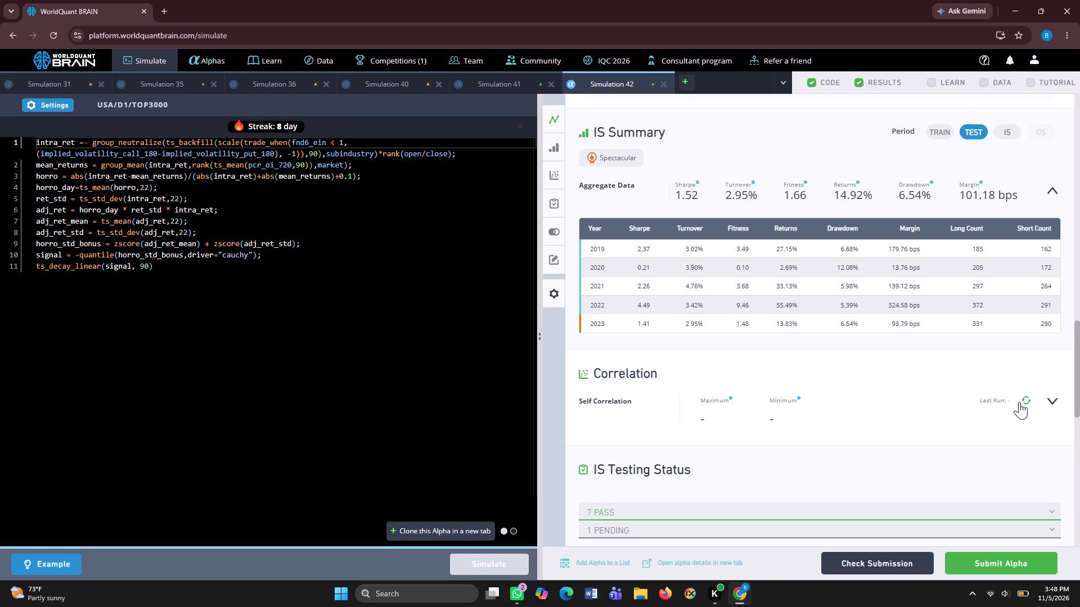
left_click(1029, 399)
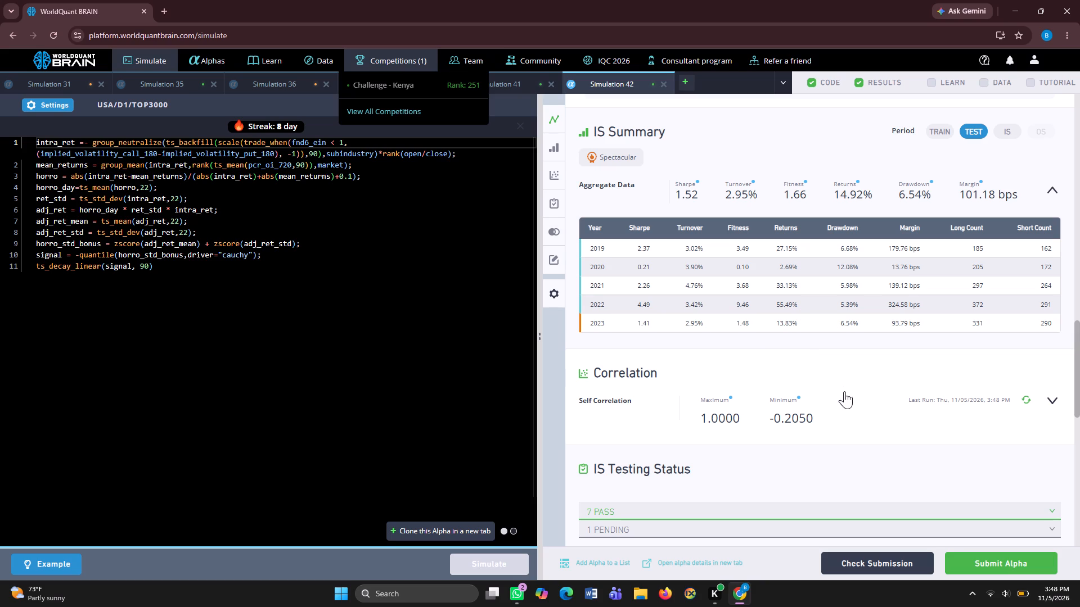
Submit the cloned alpha from Simulation 42.
left_click(985, 566)
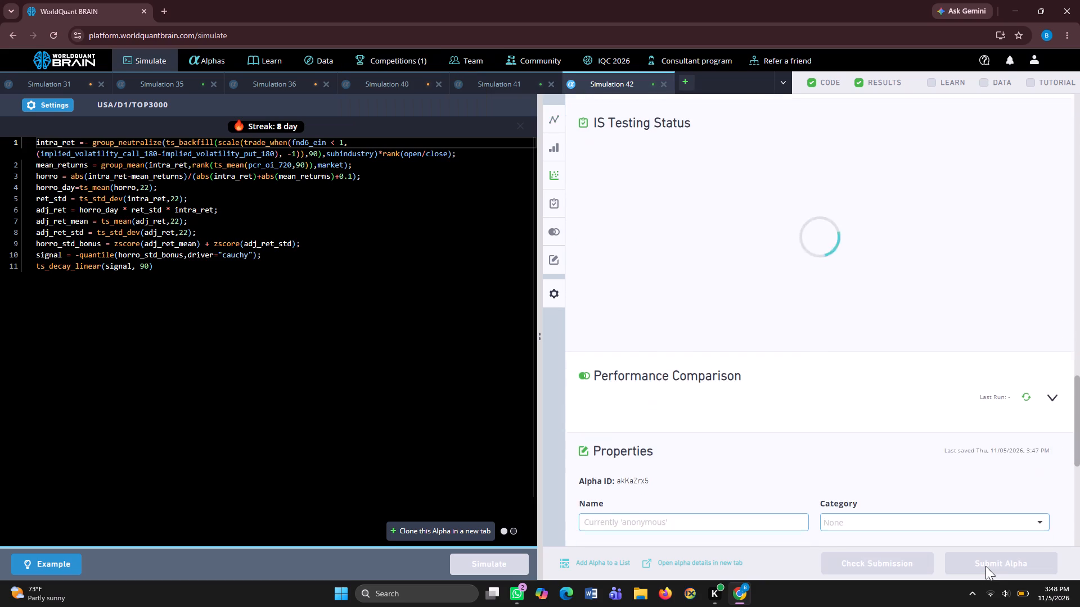
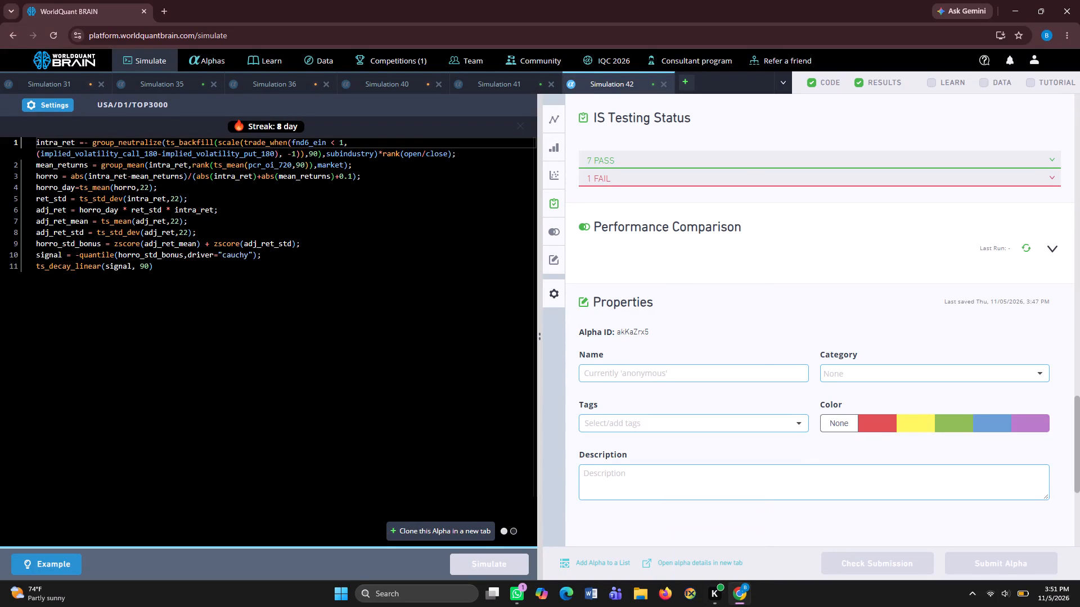
Set the decay of Simulation 42 to 2 and simulate the alpha as a clone in a new tab.
scroll(415, 357, "down", 1)
left_click(51, 110)
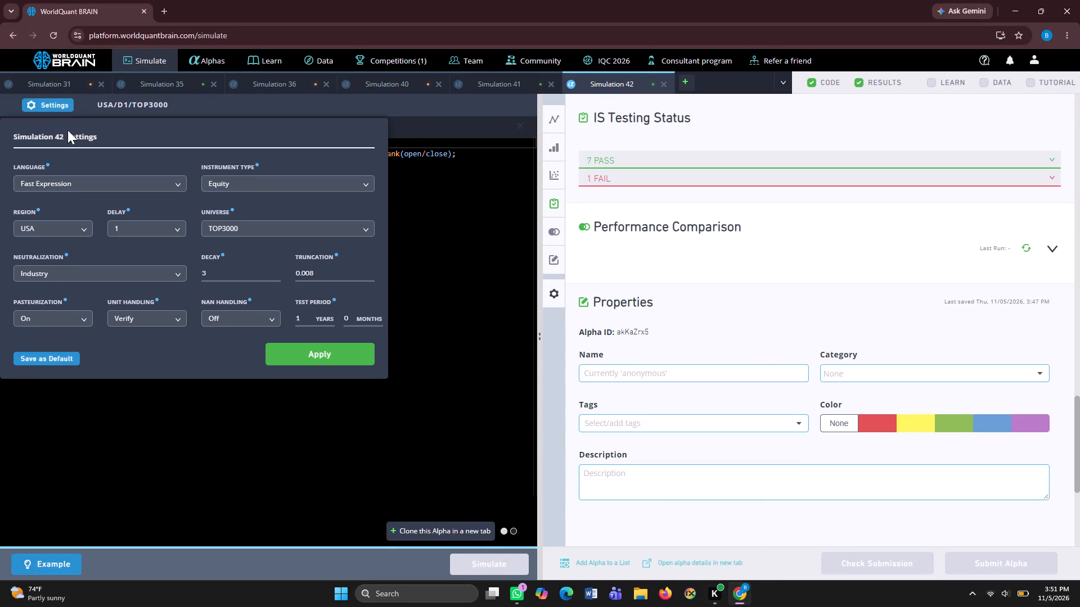
left_click(275, 274)
left_click(317, 354)
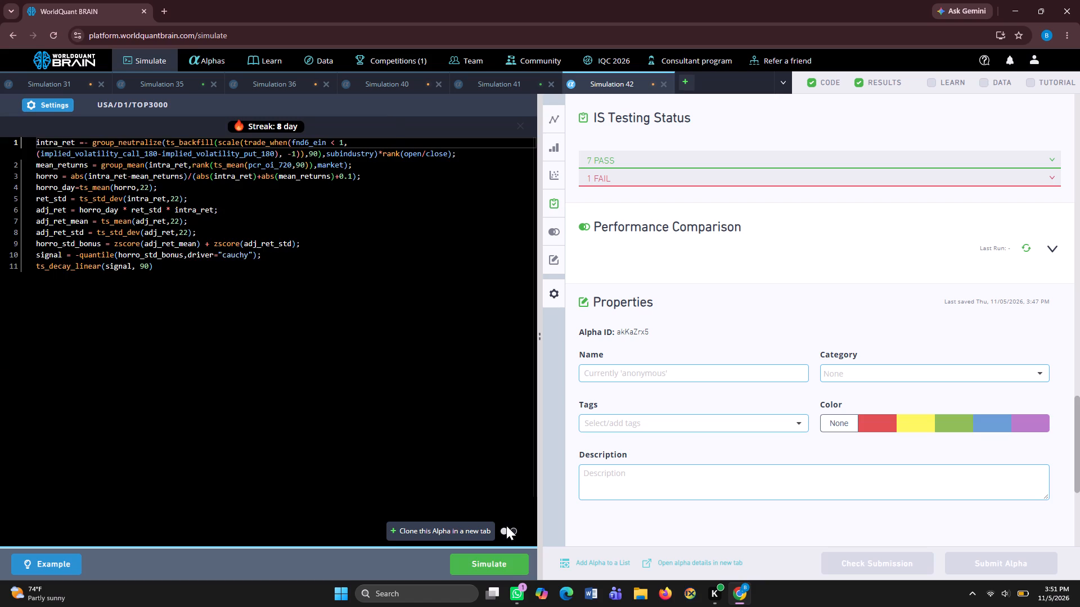
left_click(447, 522)
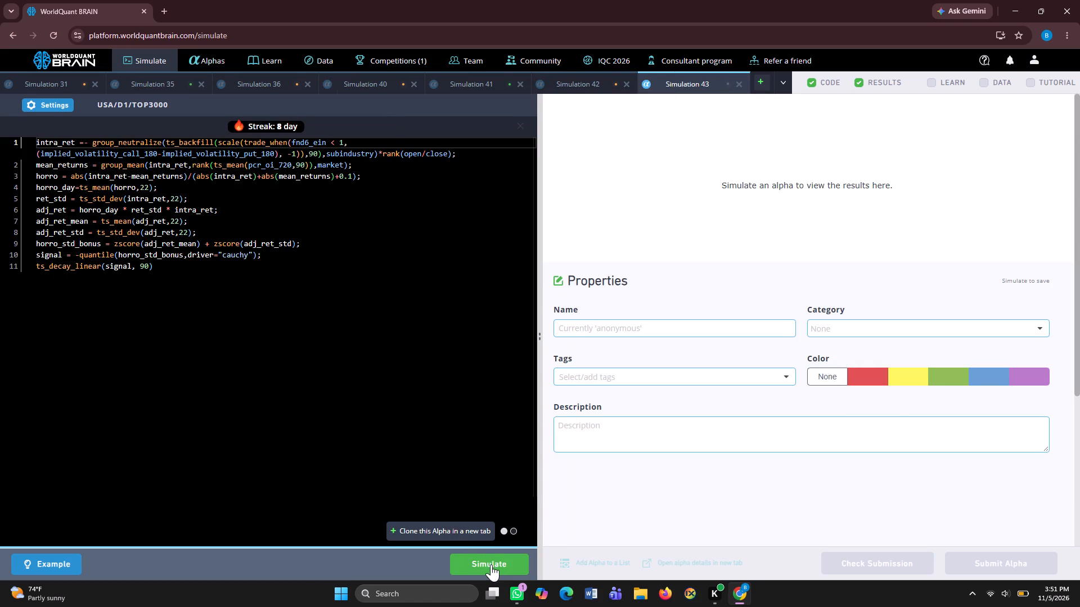
left_click(491, 564)
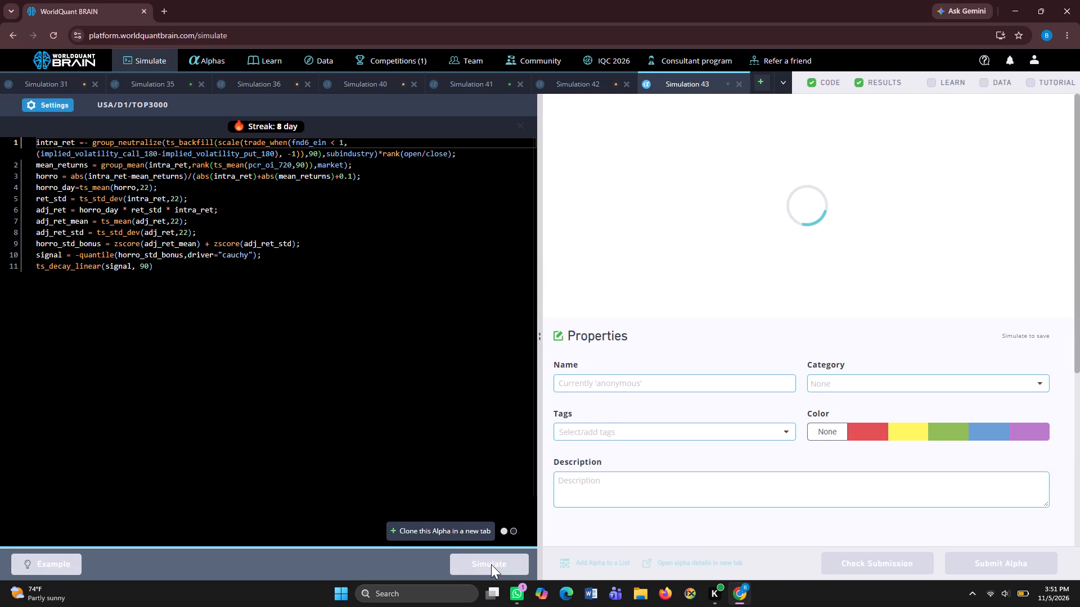
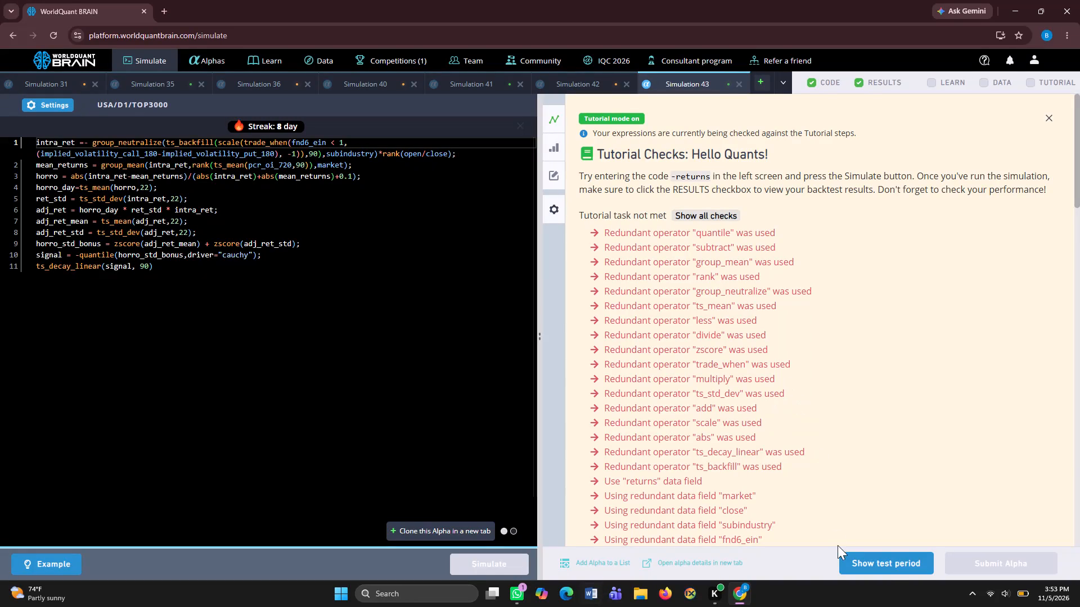
Show Simulation 43's test period results, review the IS Summary, and run the self-correlation check.
left_click(886, 561)
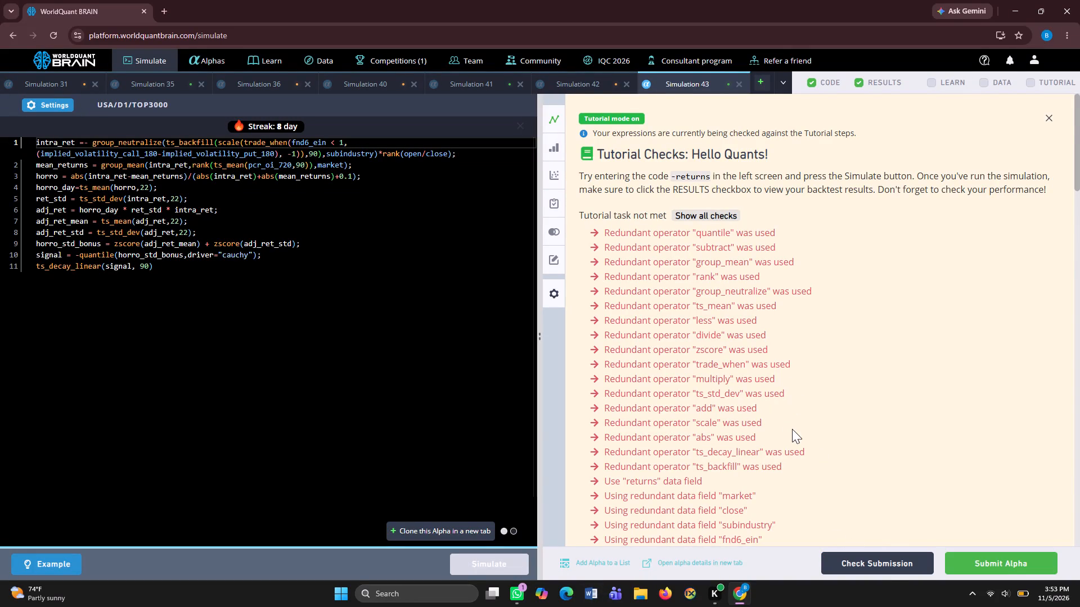
scroll(792, 429, "down", 8)
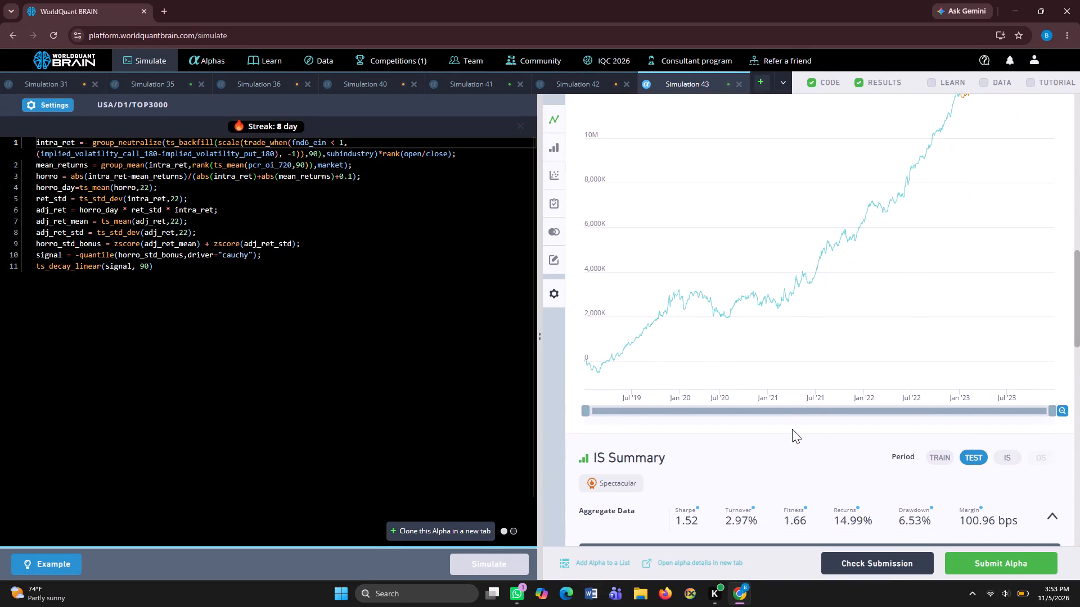
scroll(792, 429, "down", 3)
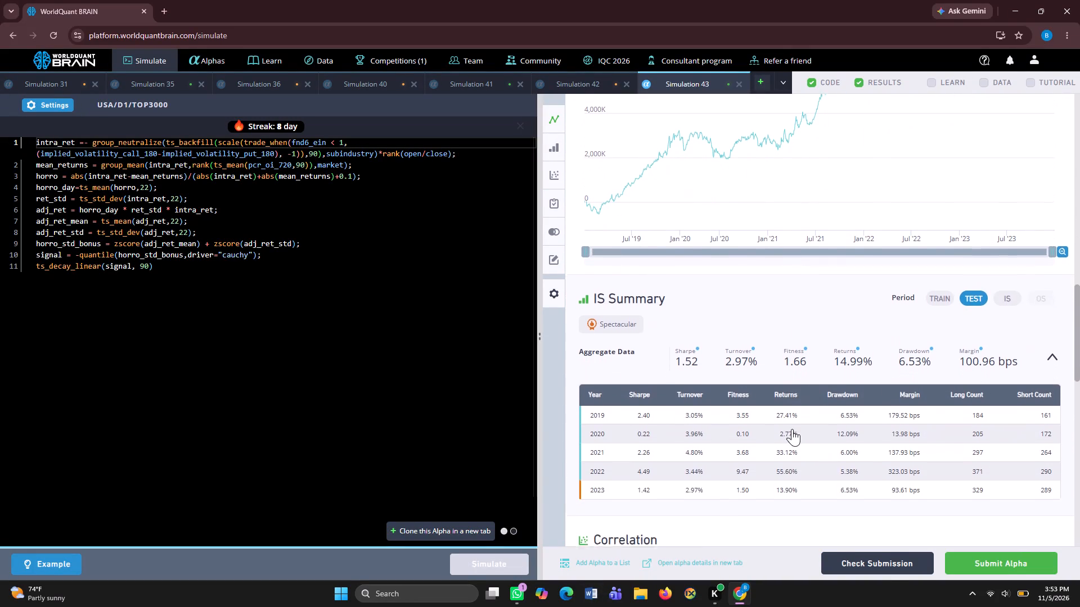
scroll(792, 429, "down", 2)
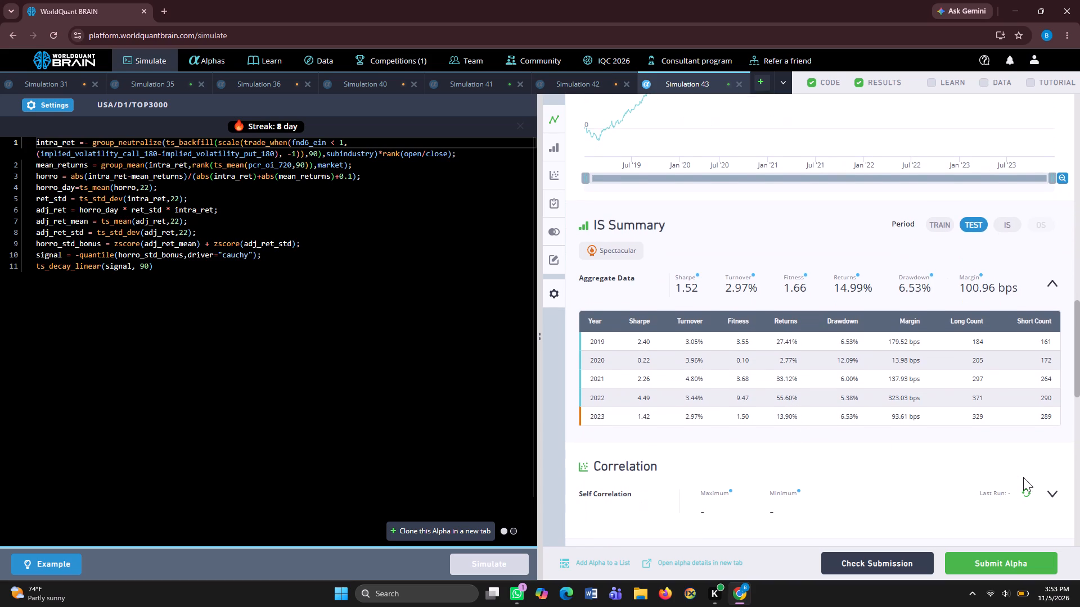
left_click(1031, 491)
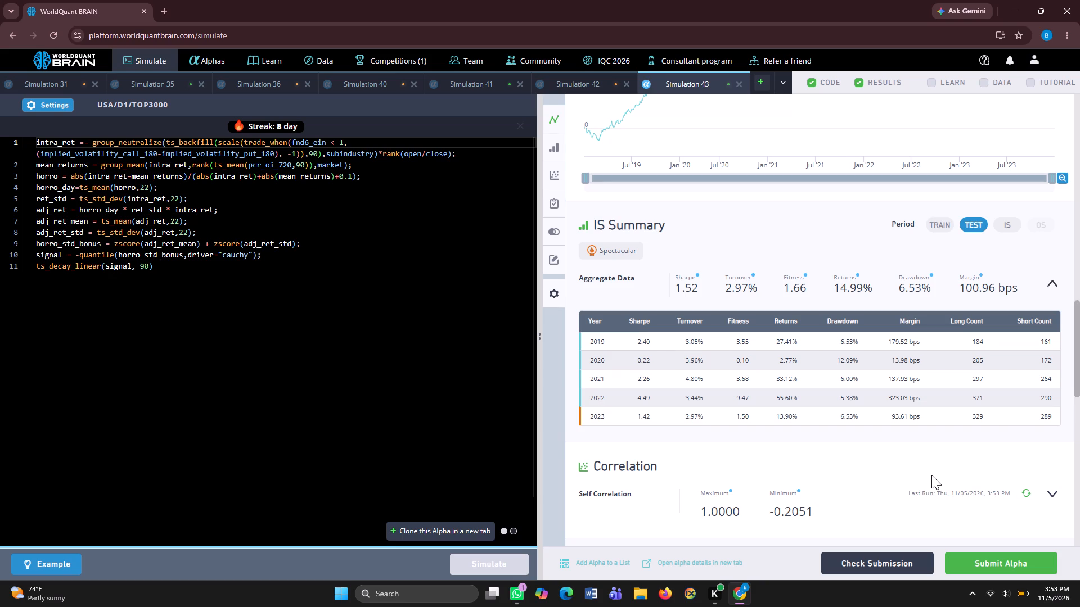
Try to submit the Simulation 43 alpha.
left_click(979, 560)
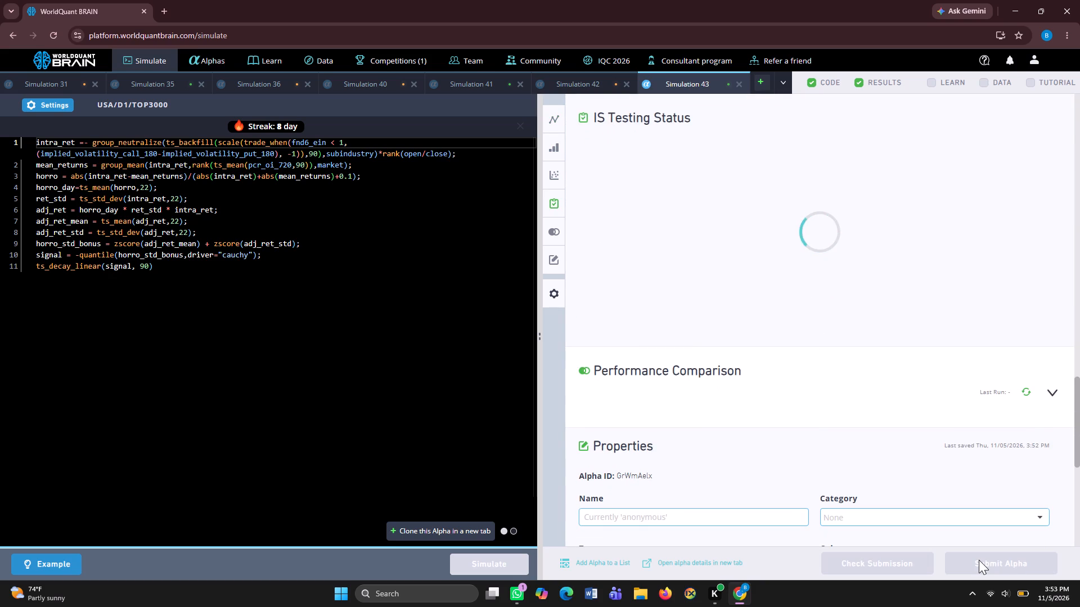
Set Simulation 43's test period to 0 years, apply the settings, and simulate the alpha again.
left_click(48, 103)
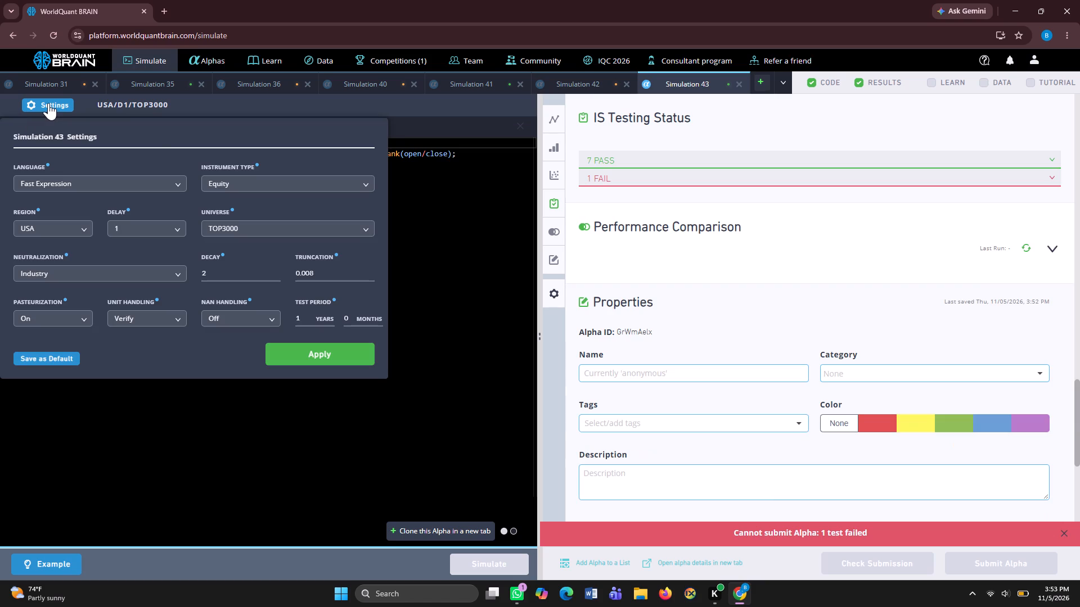
left_click(307, 318)
key("BackSpace")
key("0")
left_click(326, 355)
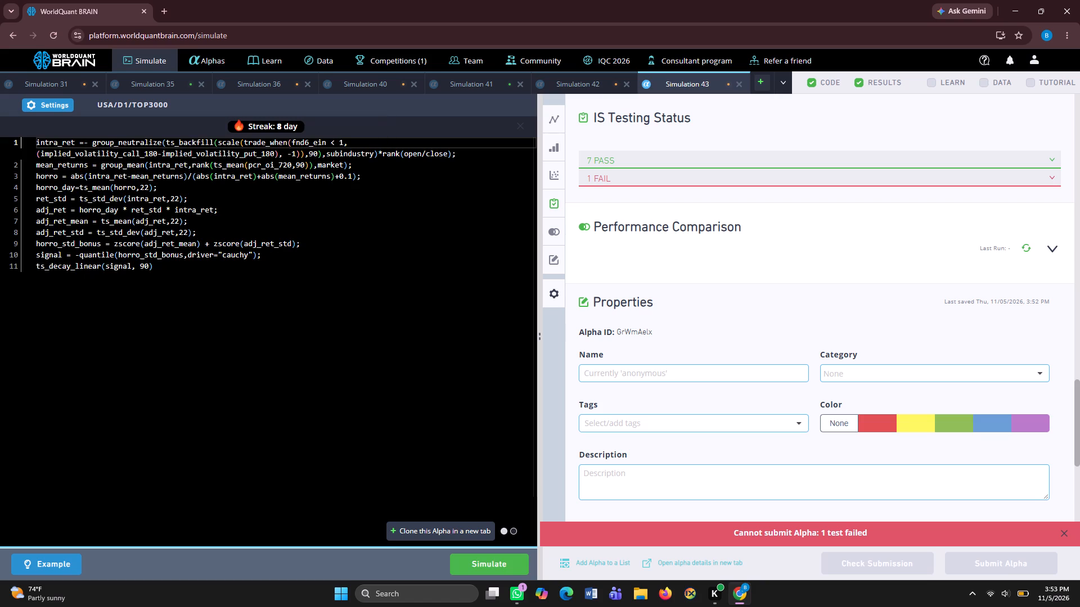
left_click(1065, 534)
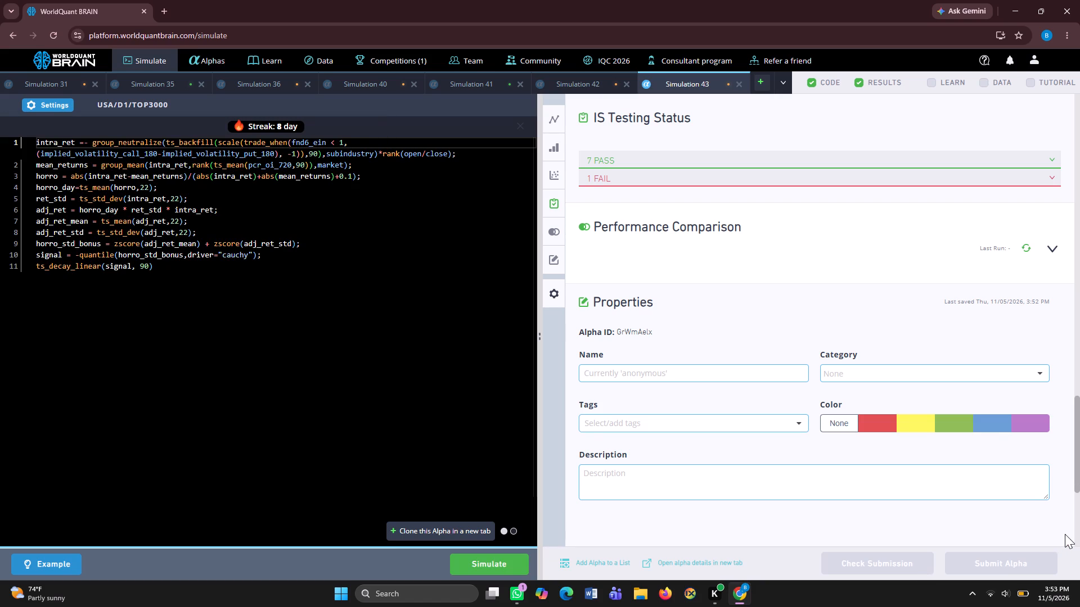
left_click(507, 563)
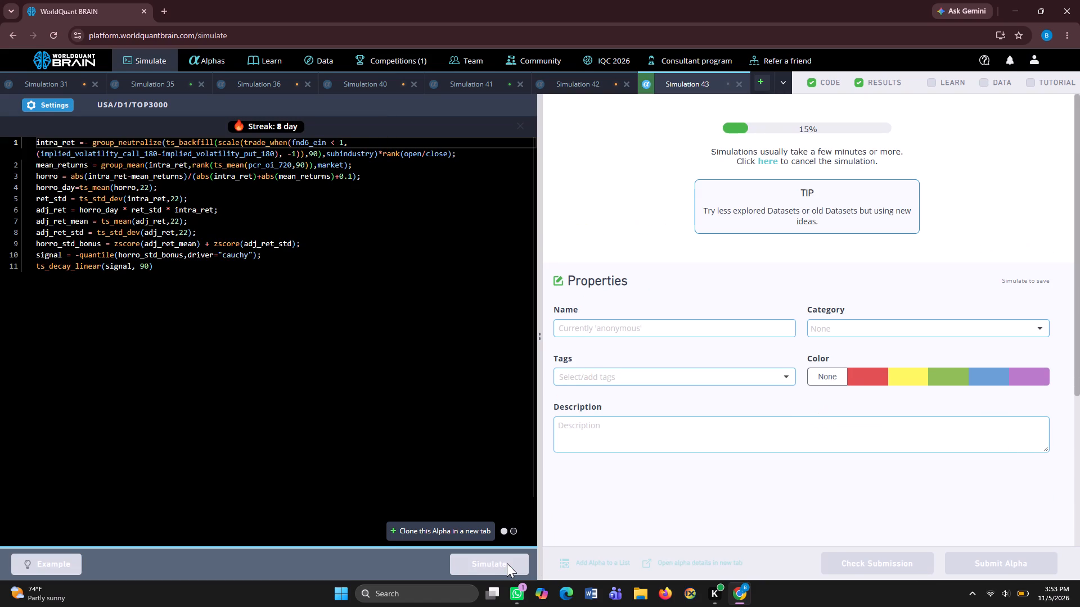
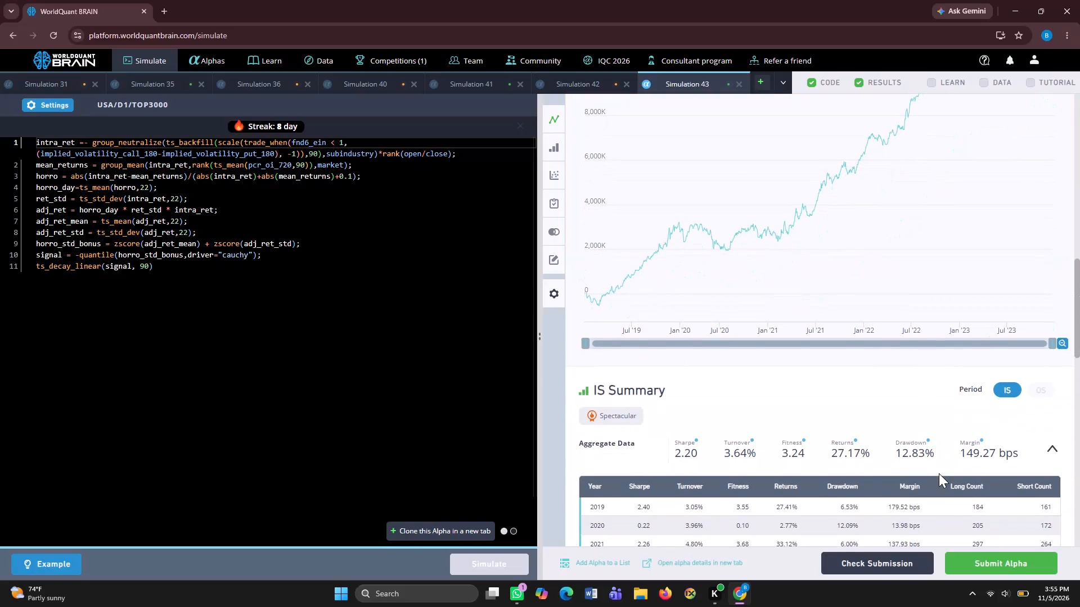
Review Simulation 43's IS Summary for the full period and run the self-correlation check.
scroll(939, 473, "down", 4)
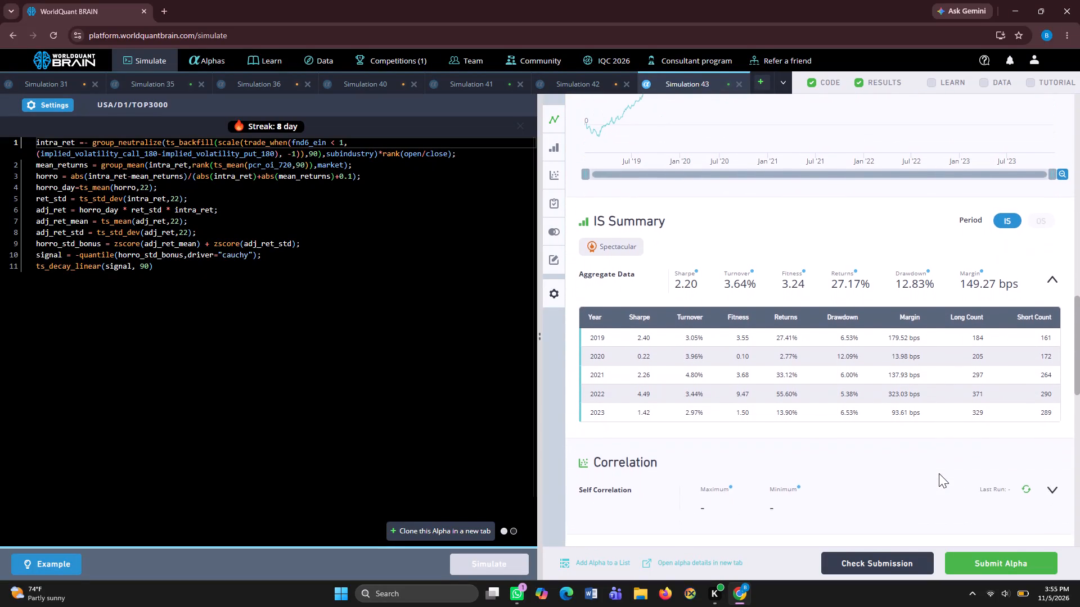
scroll(939, 473, "down", 1)
left_click(1024, 464)
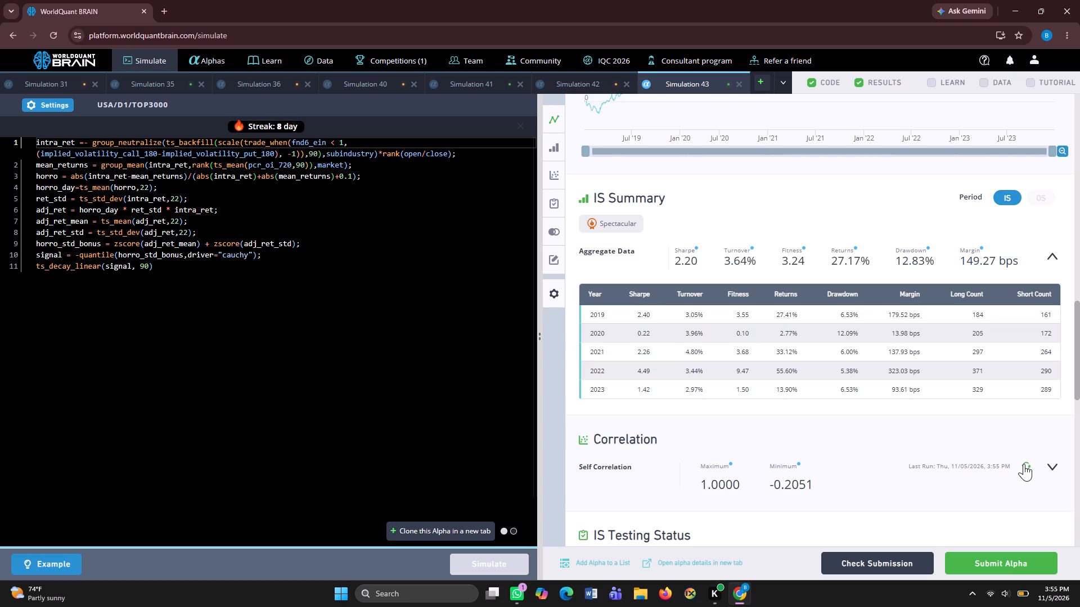
Try to submit the re-simulated Simulation 43 alpha.
left_click(1020, 559)
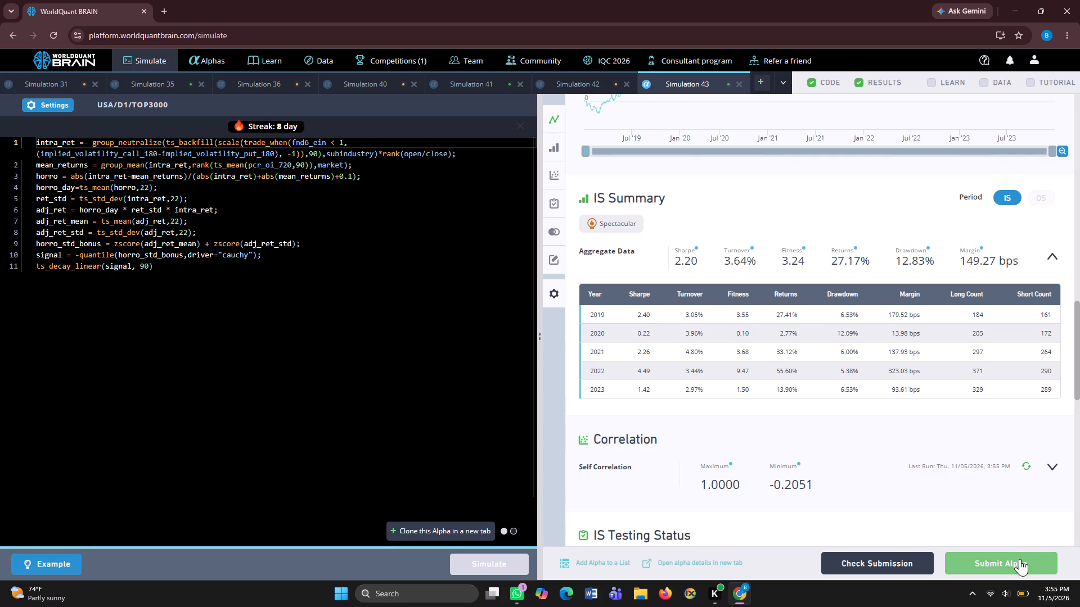
Set Simulation 43's decay to 1 and apply the settings.
left_click(52, 110)
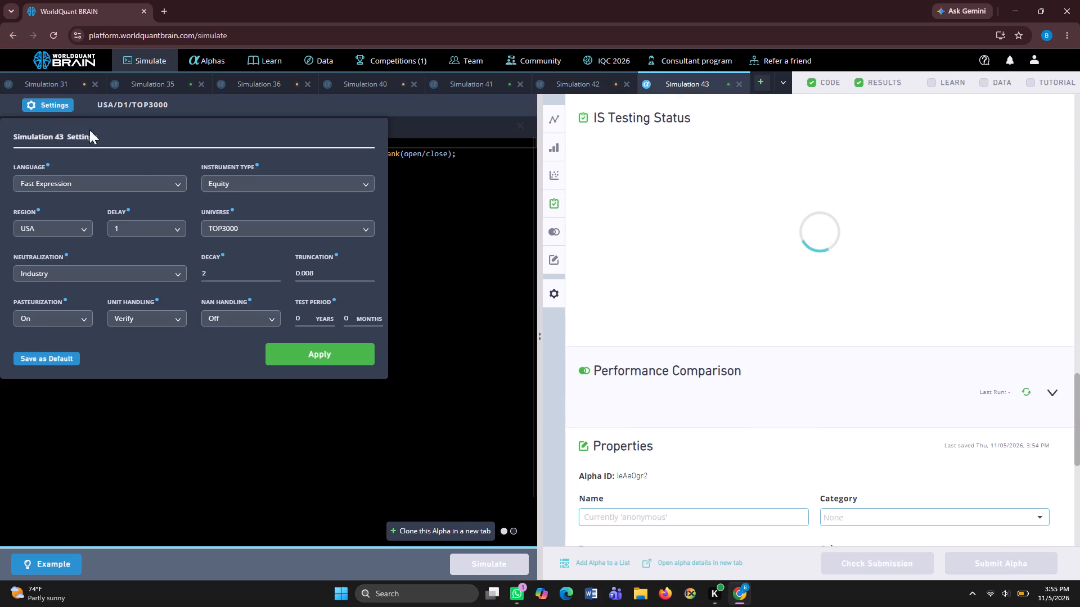
left_click(277, 274)
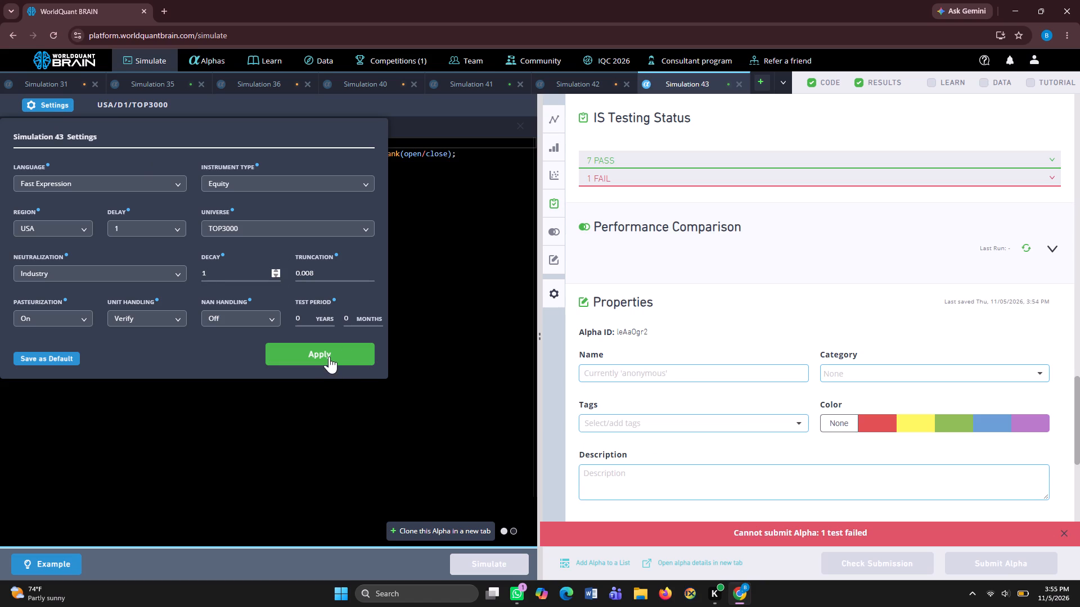
left_click(329, 356)
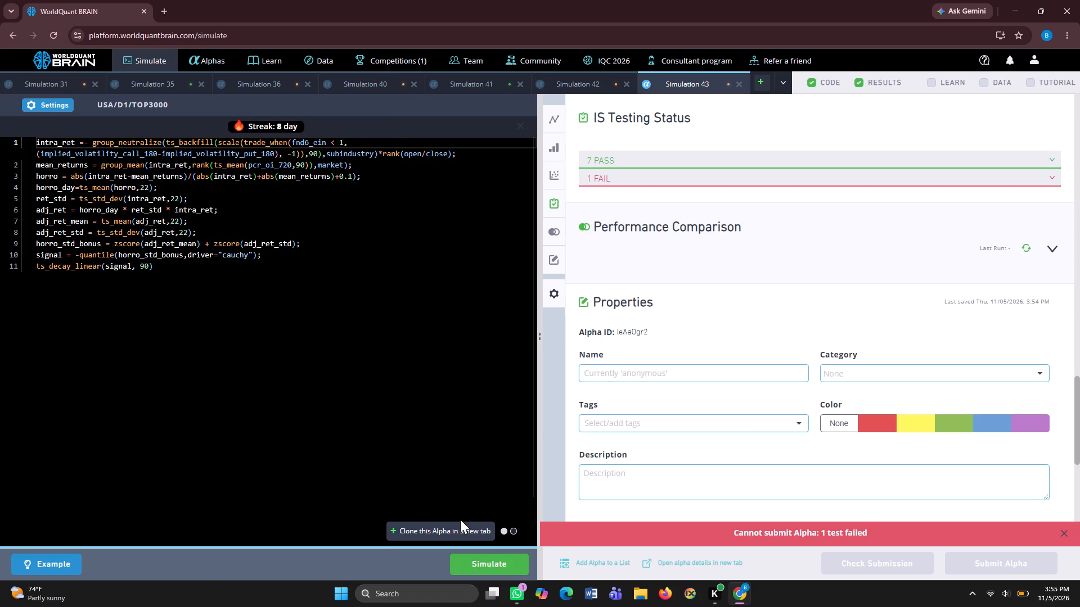
Clone the Simulation 43 alpha into a new tab and simulate the clone.
left_click(457, 524)
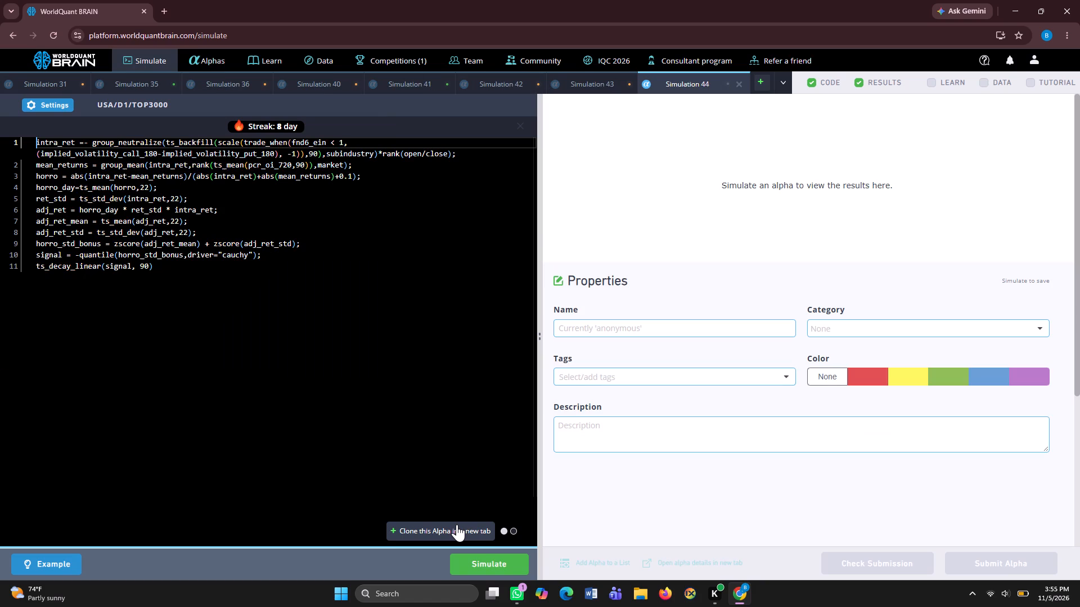
left_click(479, 563)
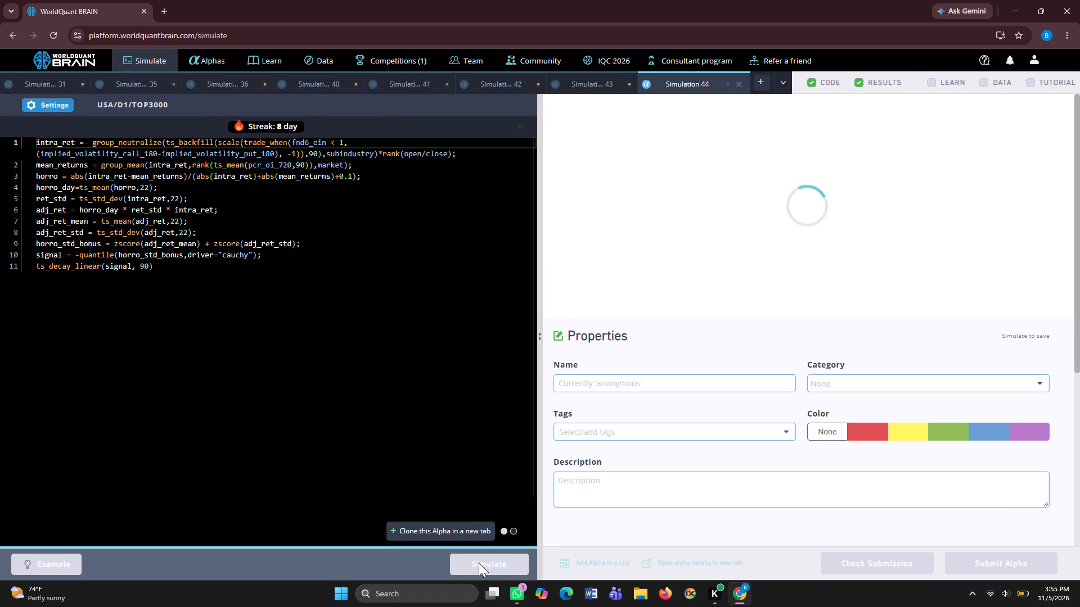
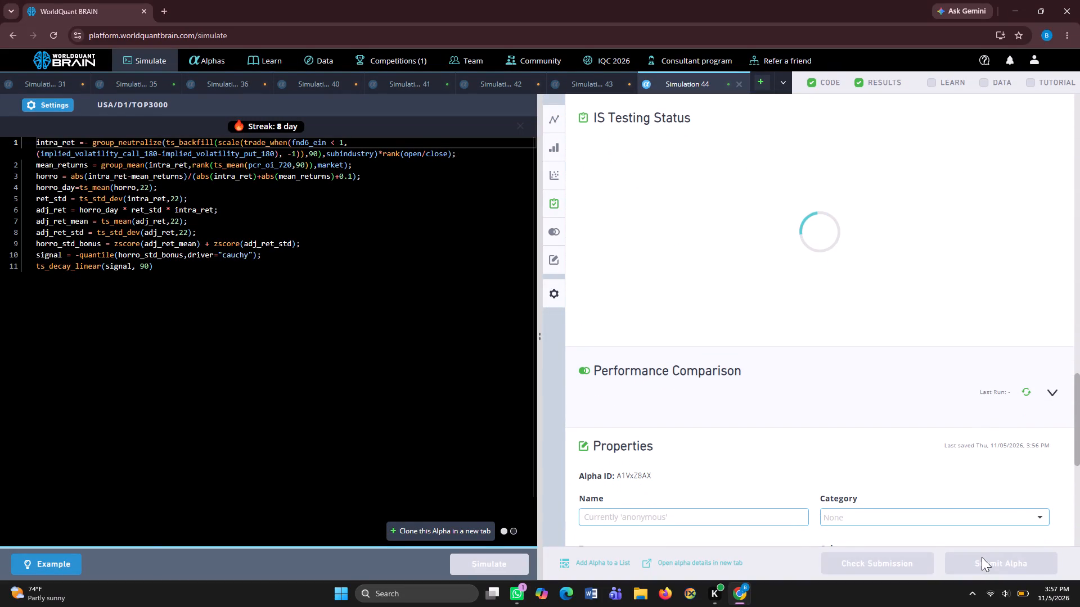
Set Simulation 44's decay to 450 and apply the settings.
scroll(982, 557, "down", 2)
scroll(850, 240, "up", 1)
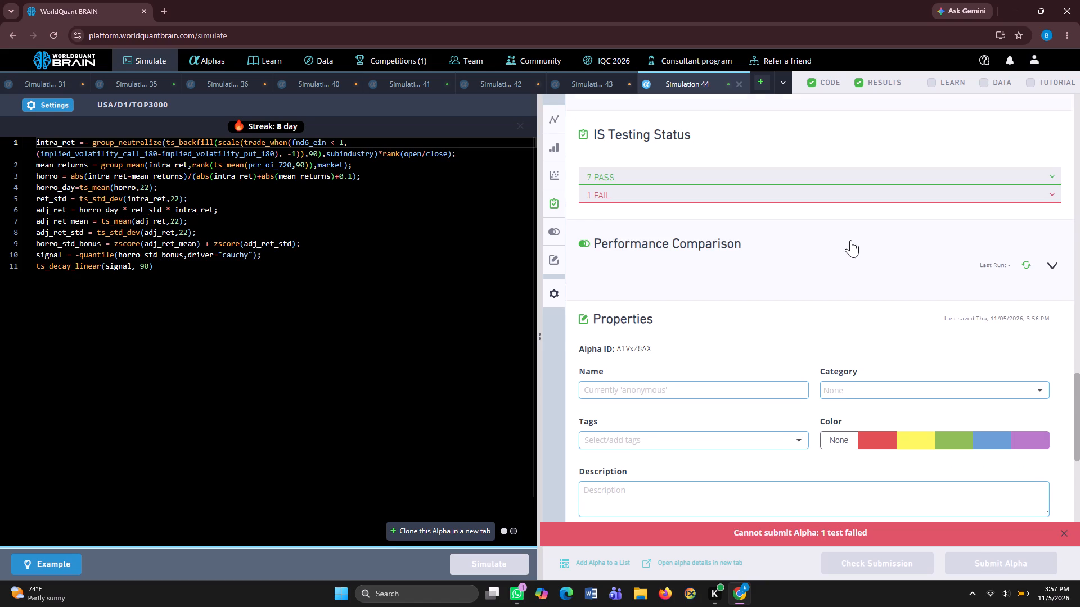
scroll(850, 240, "up", 3)
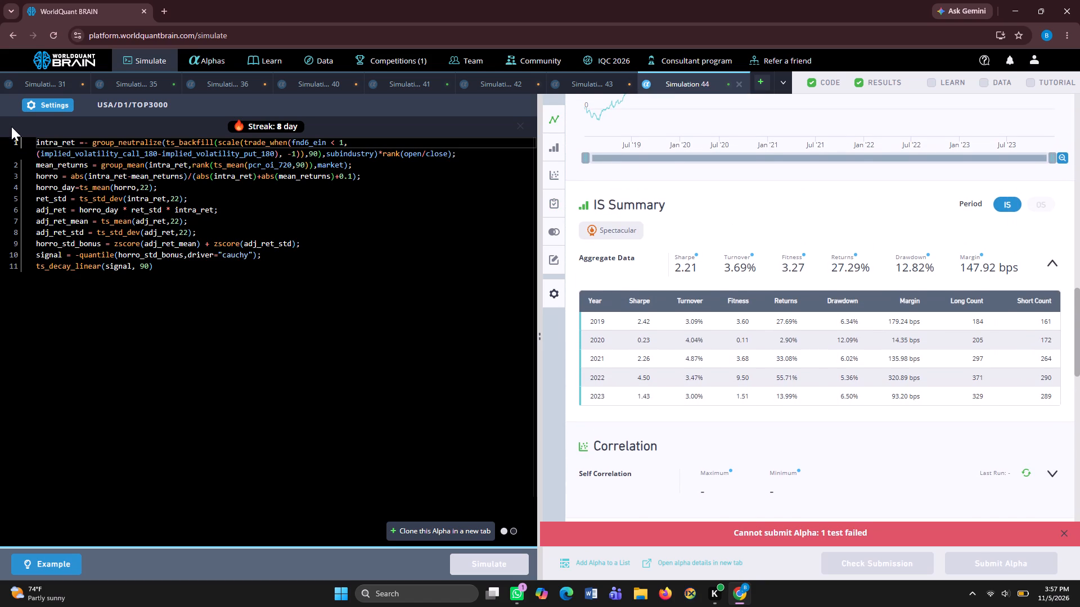
left_click(41, 103)
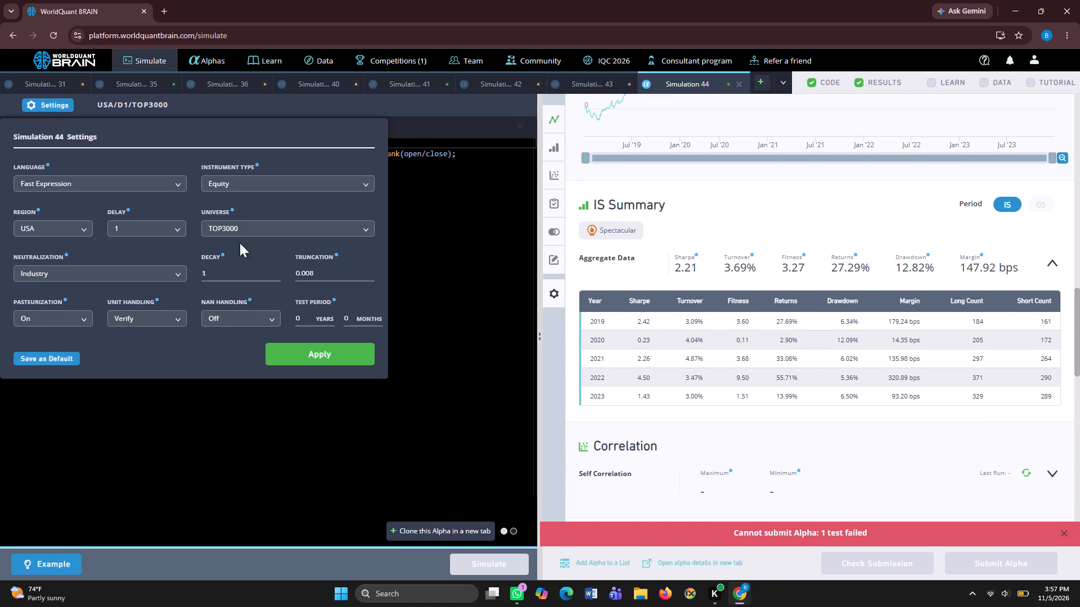
left_click(252, 271)
key("BackSpace")
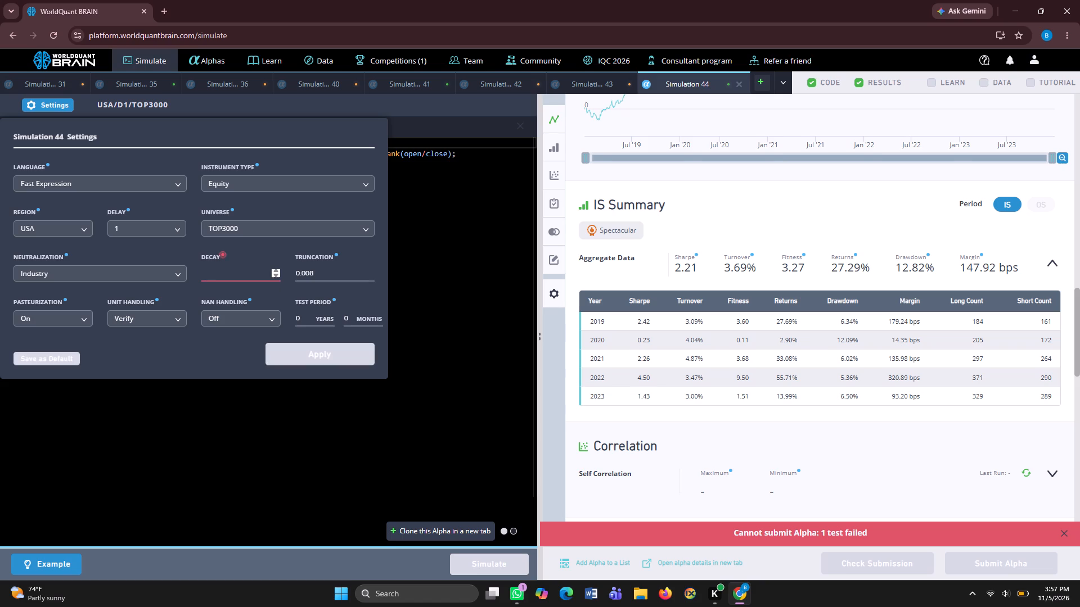
type("45")
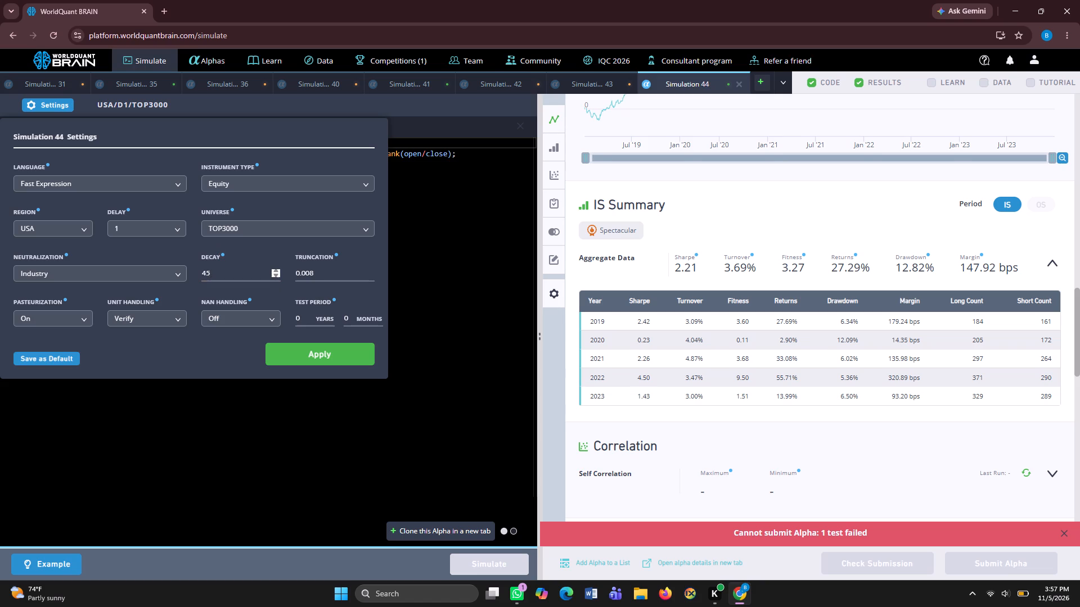
key("0")
left_click(292, 347)
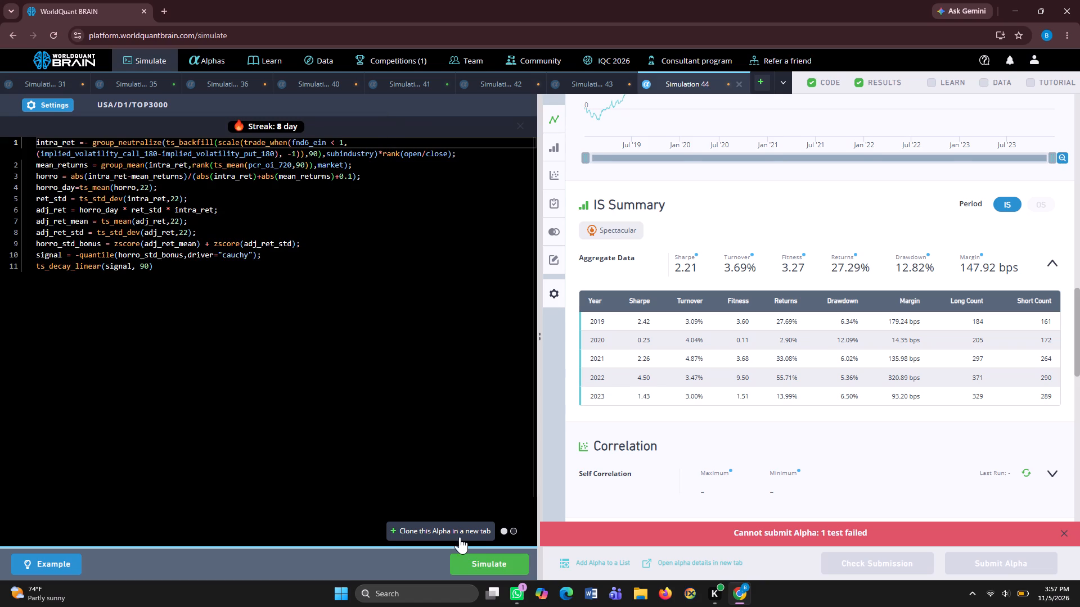
Clone the Simulation 44 alpha into a new tab and simulate the clone.
left_click(460, 532)
left_click(485, 563)
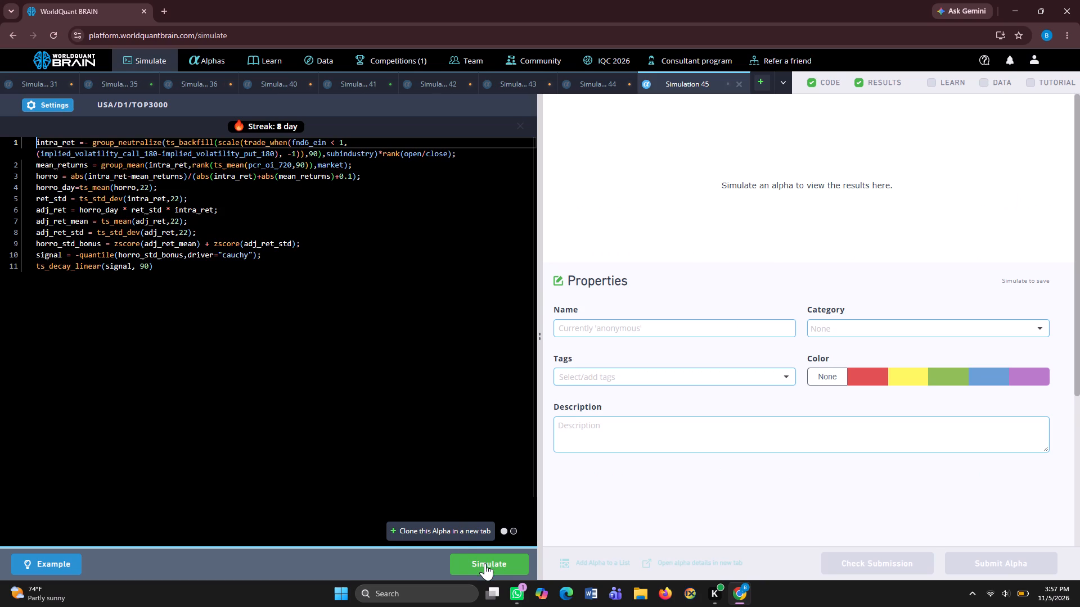
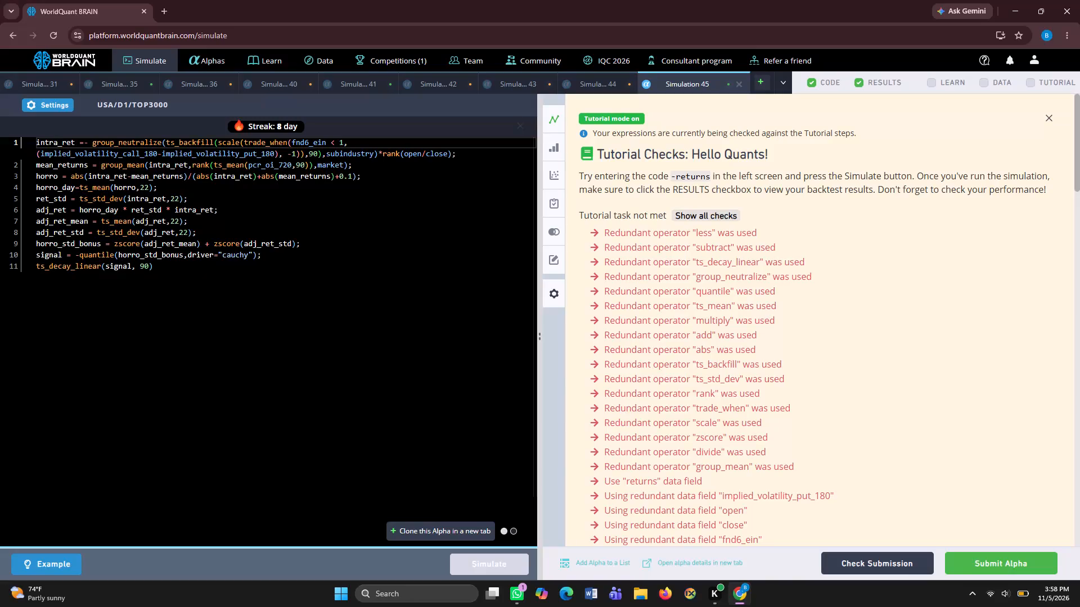
Review the Simulation 45 results down to the IS Summary and run the alpha's self-correlation check.
scroll(845, 385, "down", 3)
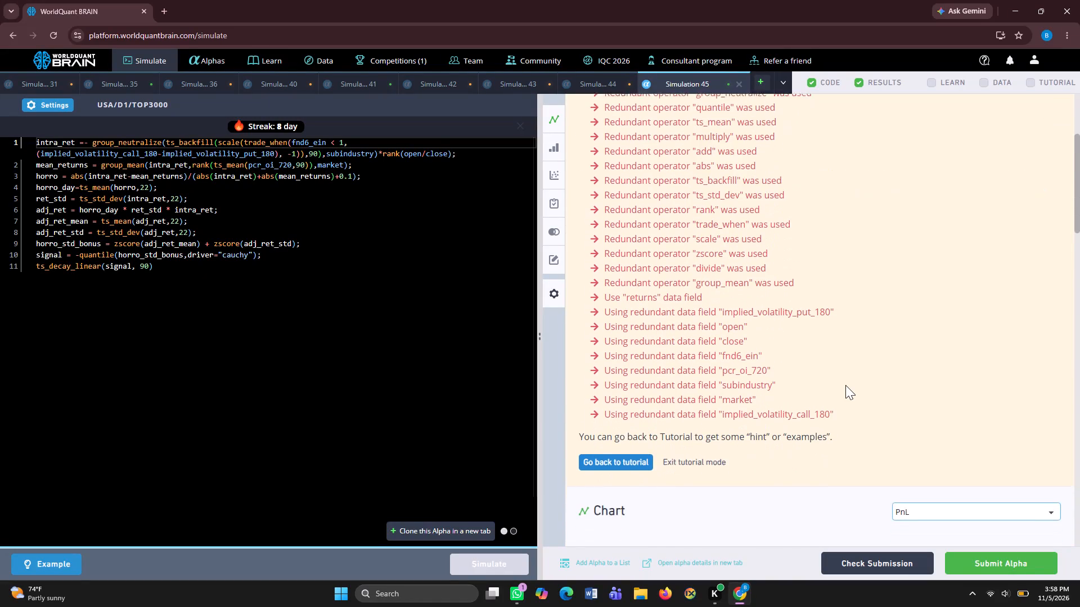
scroll(845, 385, "down", 5)
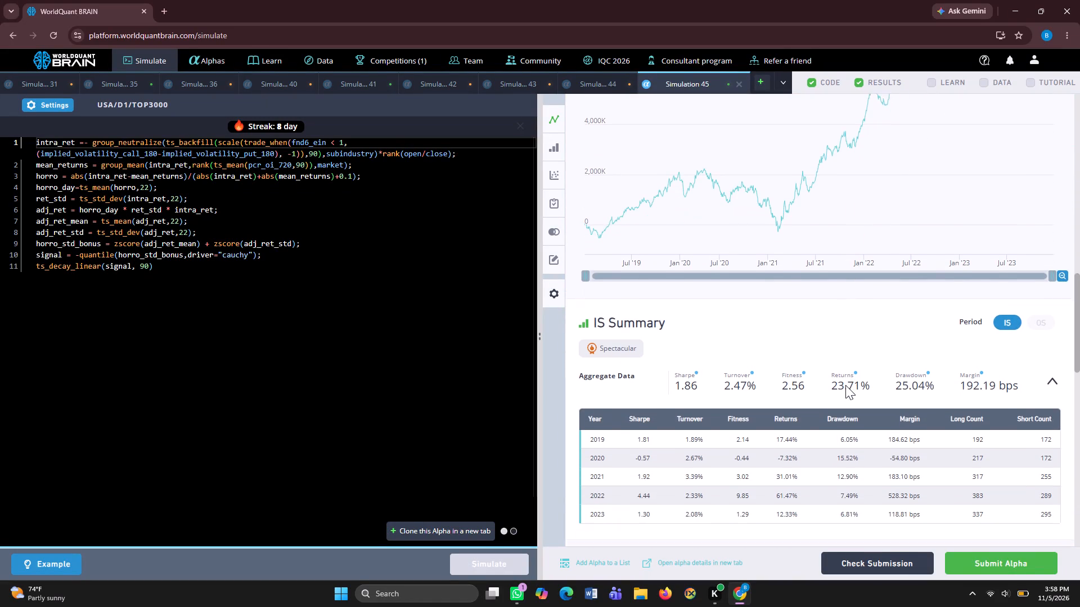
scroll(845, 385, "down", 2)
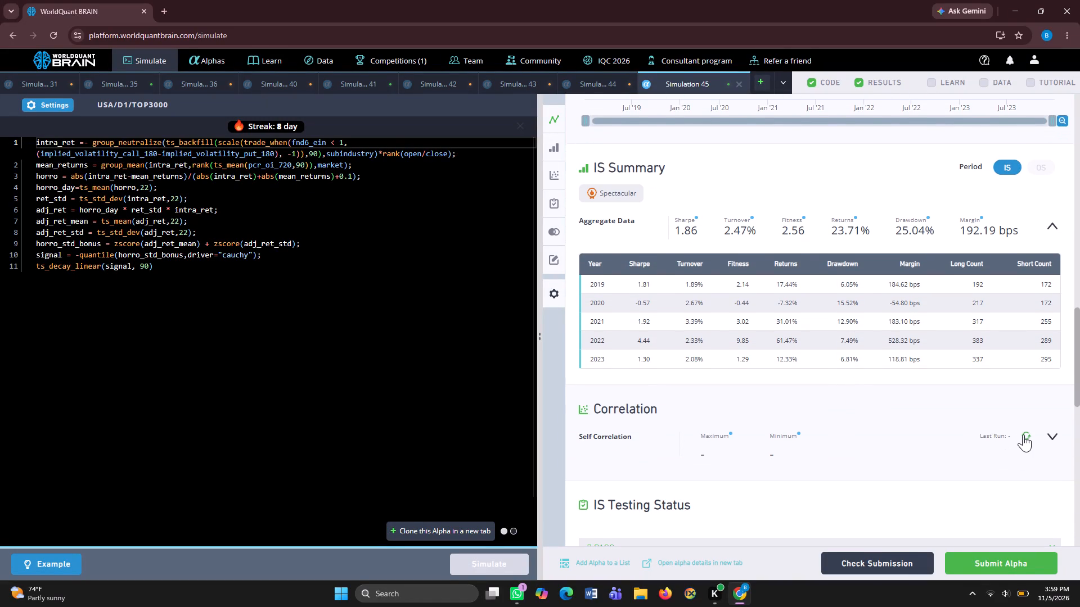
left_click(1024, 434)
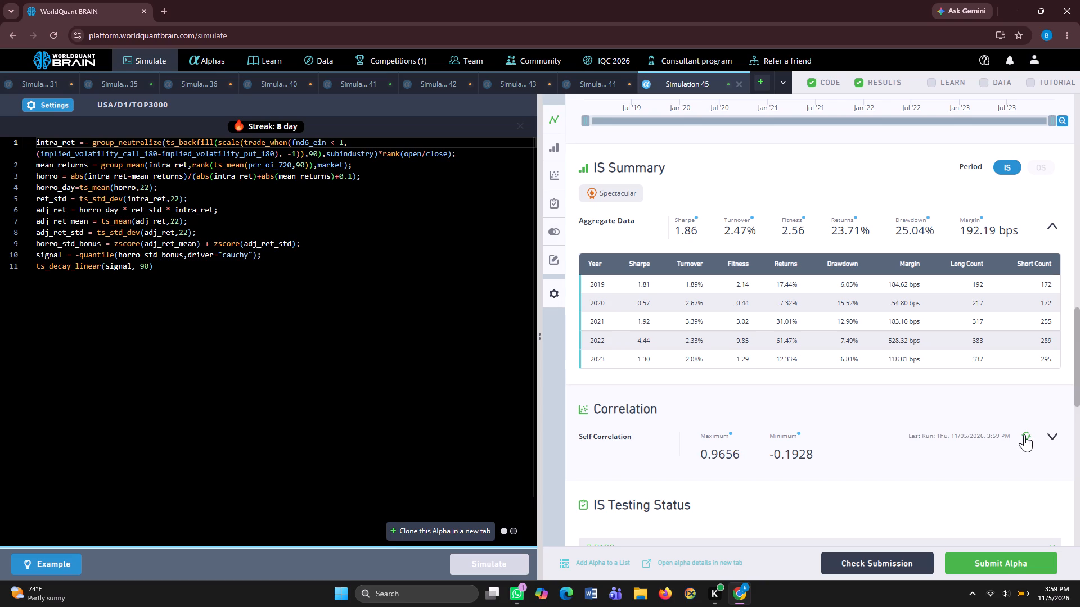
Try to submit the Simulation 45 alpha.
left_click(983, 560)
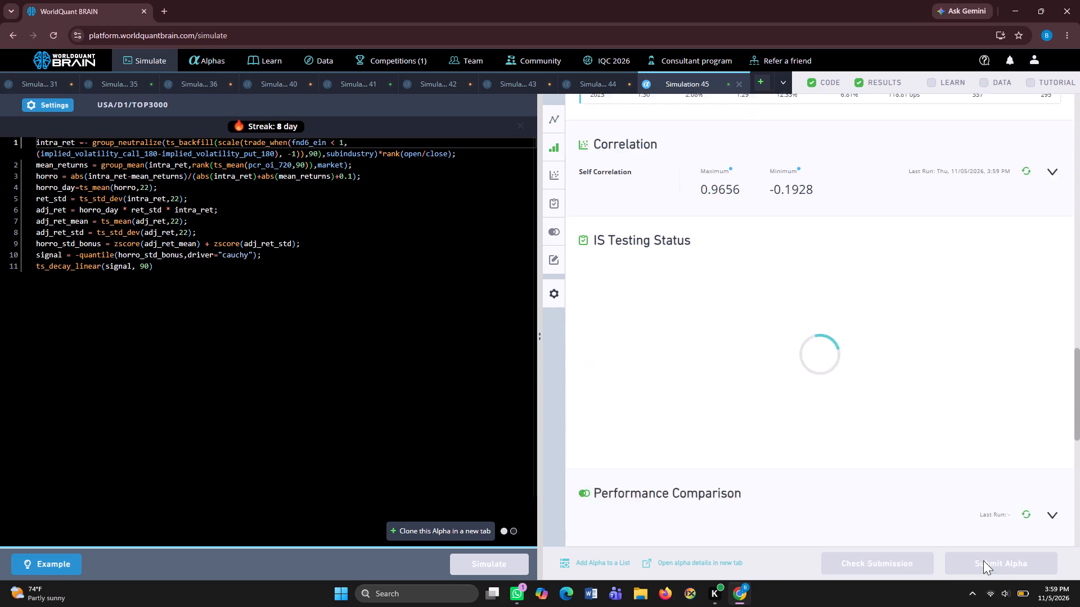
left_click(52, 104)
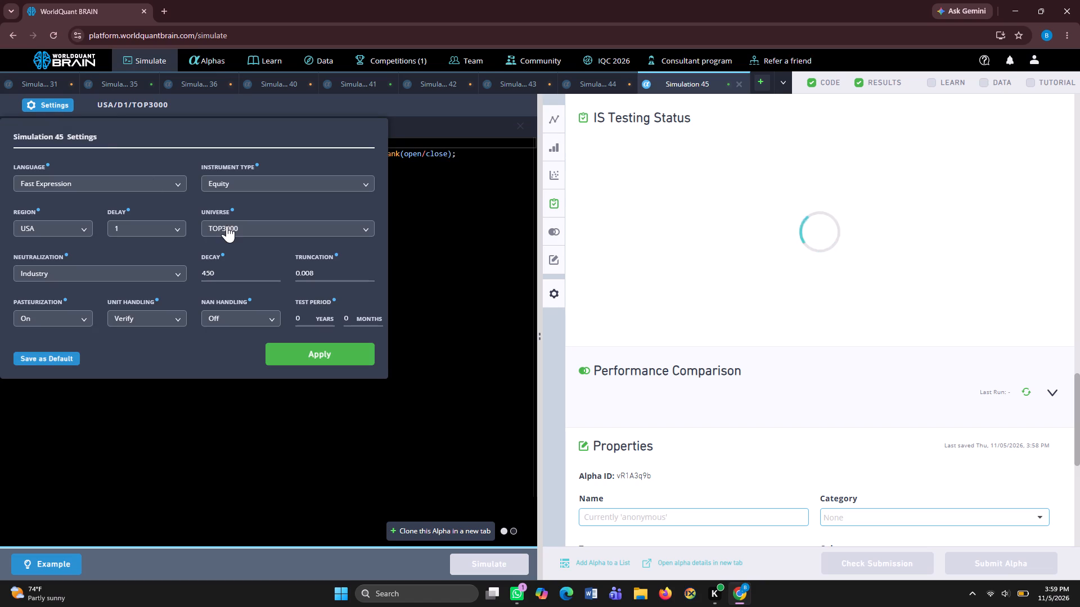
left_click(232, 275)
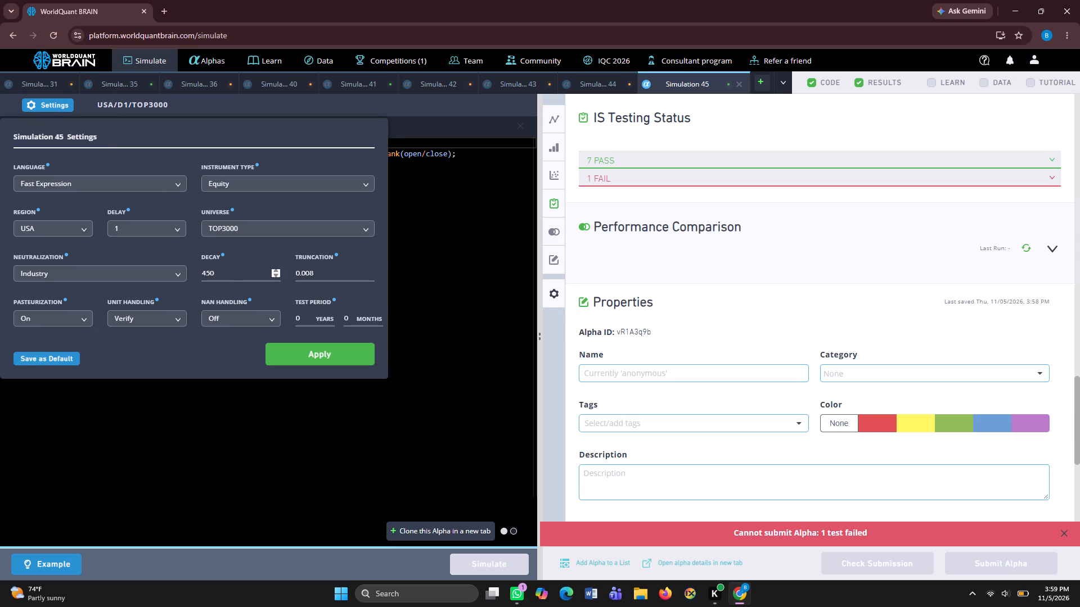
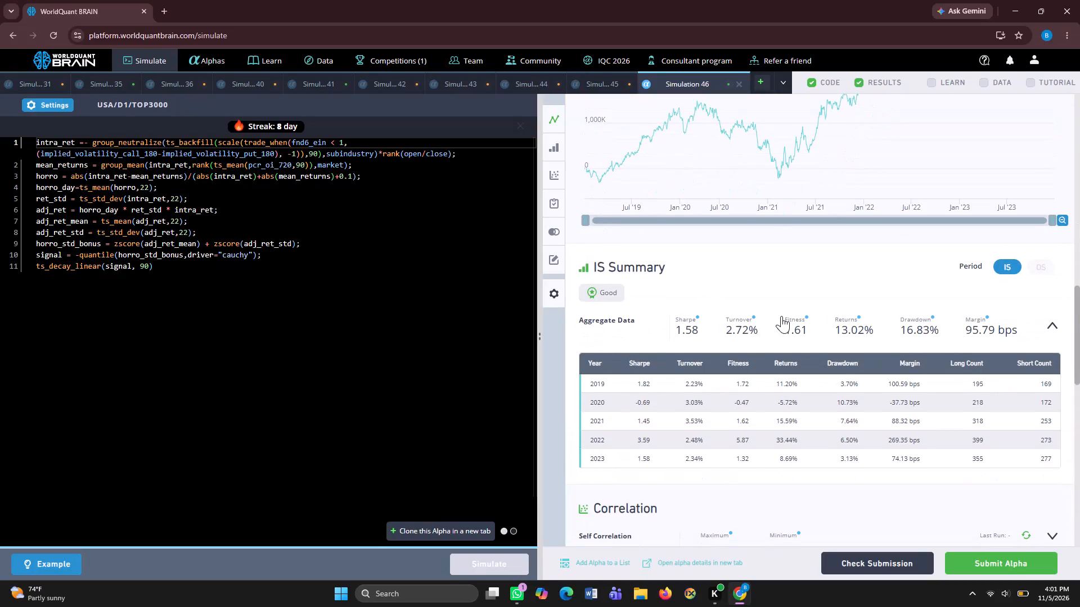
Run the self-correlation check on the Simulation 46 alpha and try to submit the alpha.
scroll(781, 316, "down", 1)
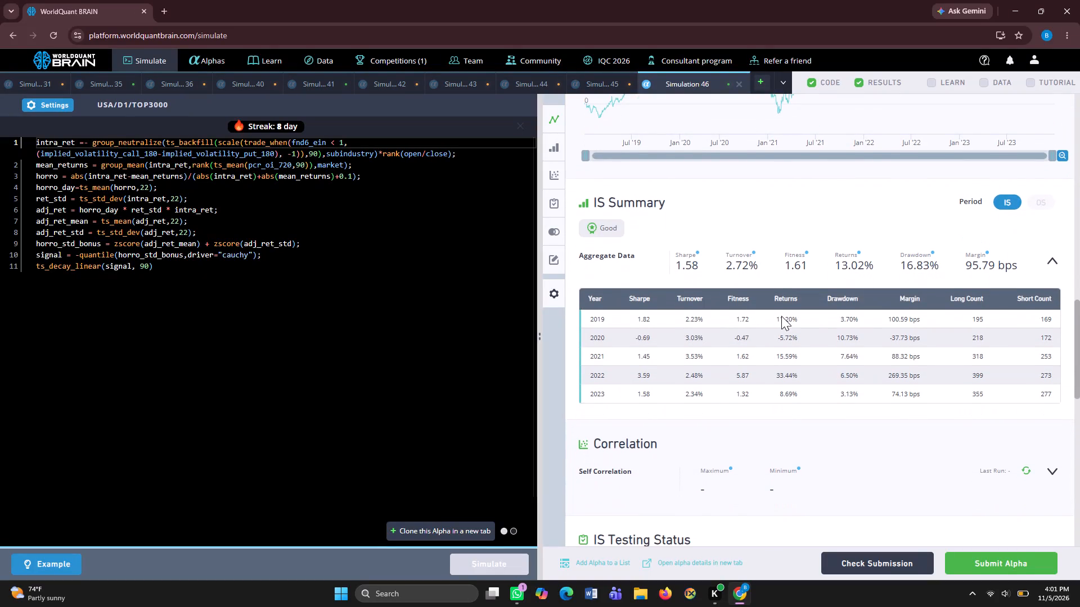
scroll(781, 316, "down", 1)
left_click(1028, 424)
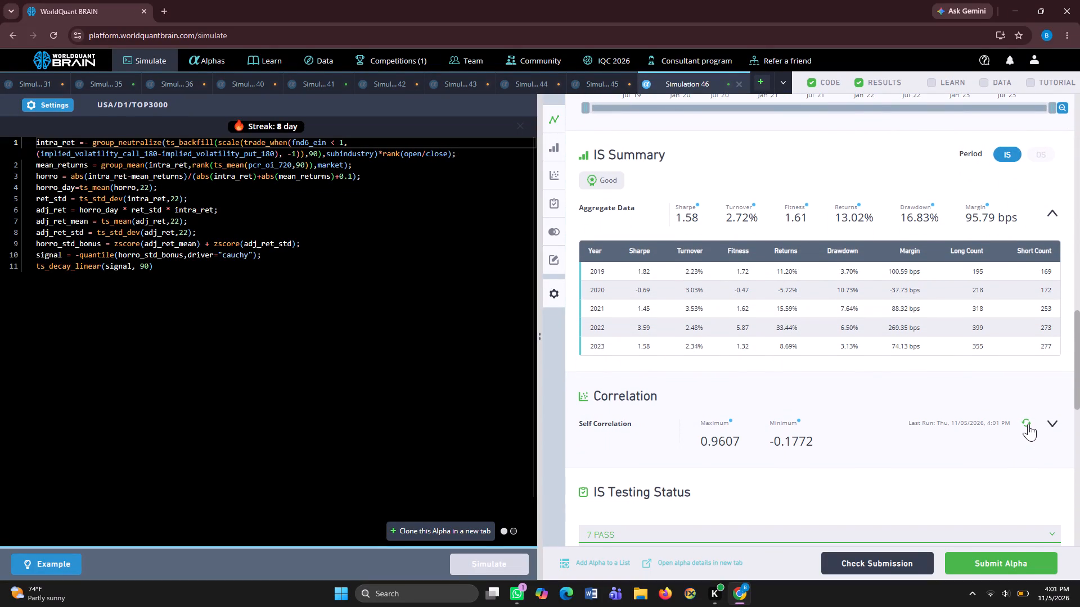
left_click(971, 560)
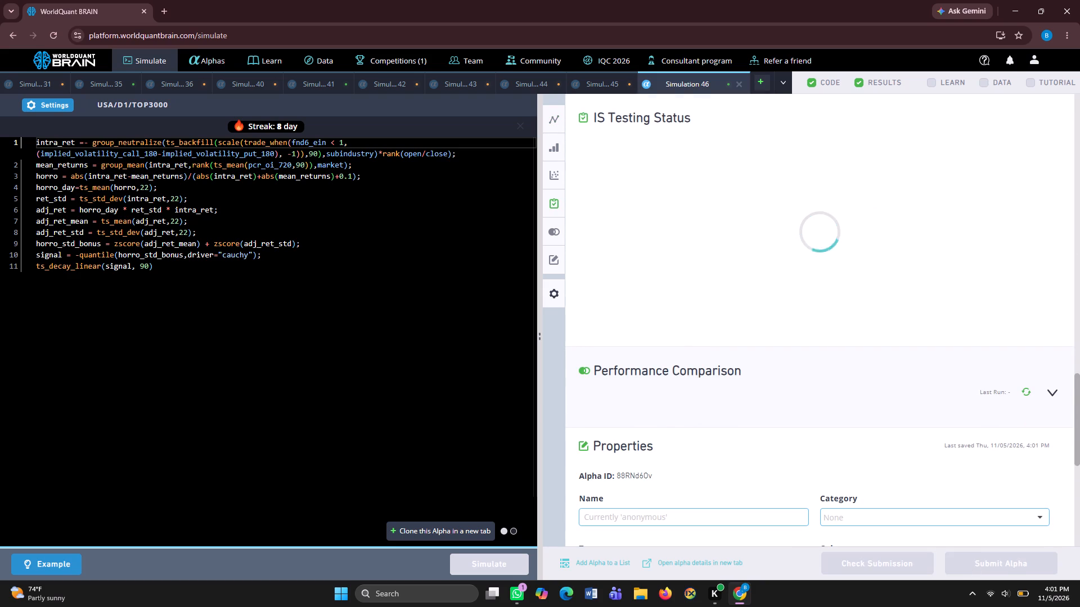
Set Simulation 46's decay to 350 and truncation to 0.008, and apply the settings.
left_click(56, 106)
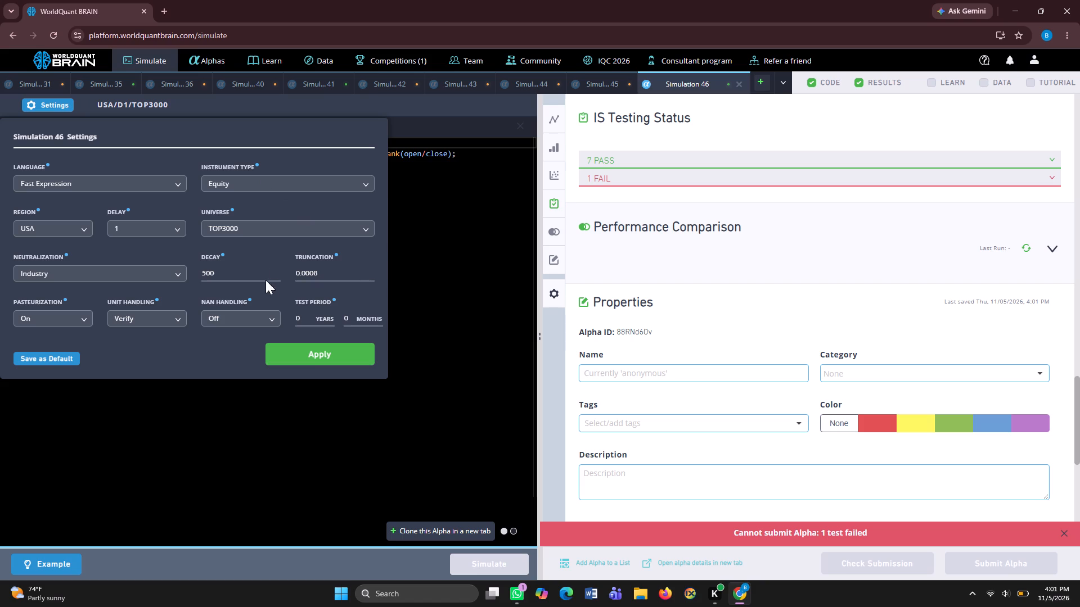
left_click(246, 275)
key("BackSpace")
key("BackSpace")
key("BackSpace")
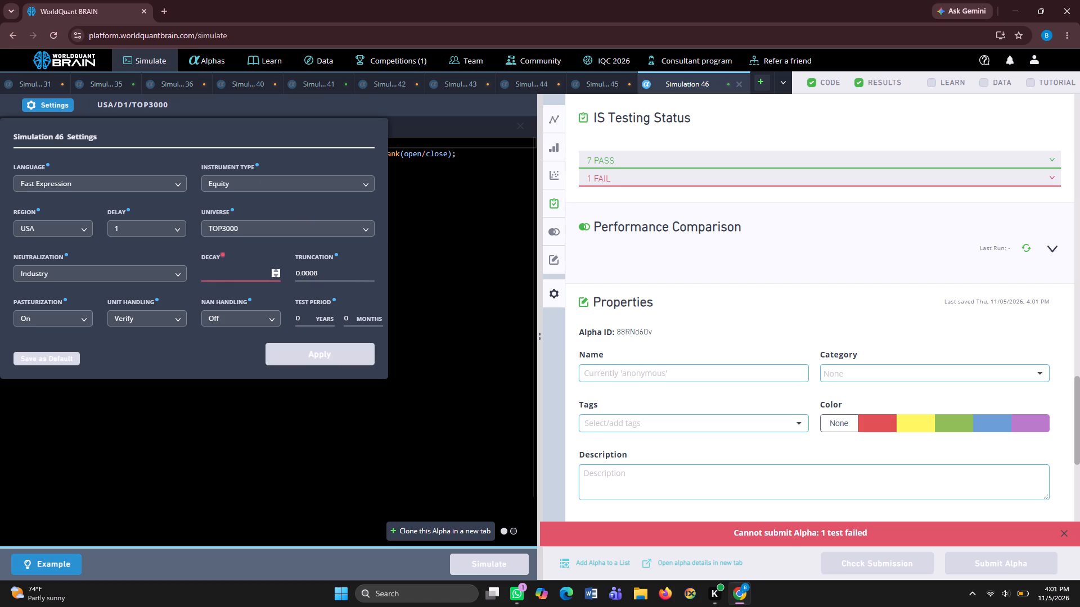
type("350")
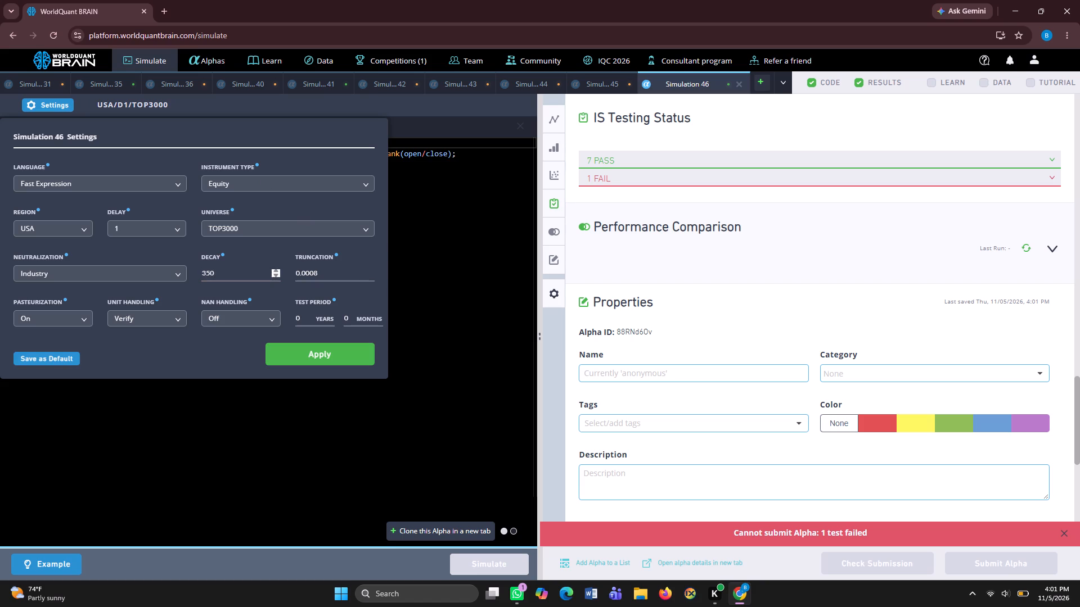
left_click(313, 271)
key("BackSpace")
left_click(296, 354)
Clone the Simulation 46 alpha into a new tab and run the clone's simulation.
left_click(463, 530)
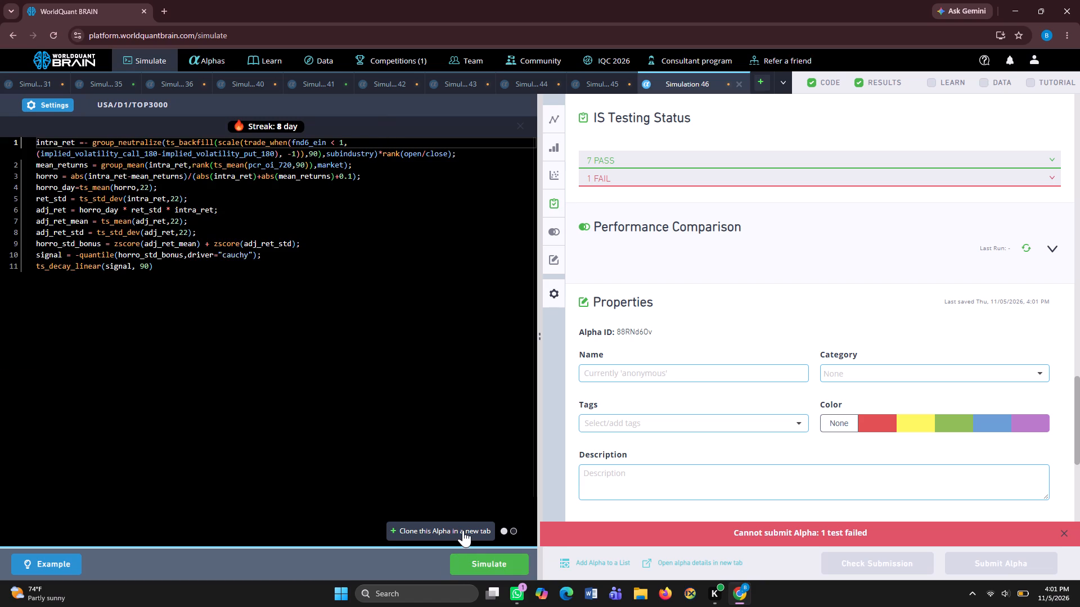
left_click(470, 560)
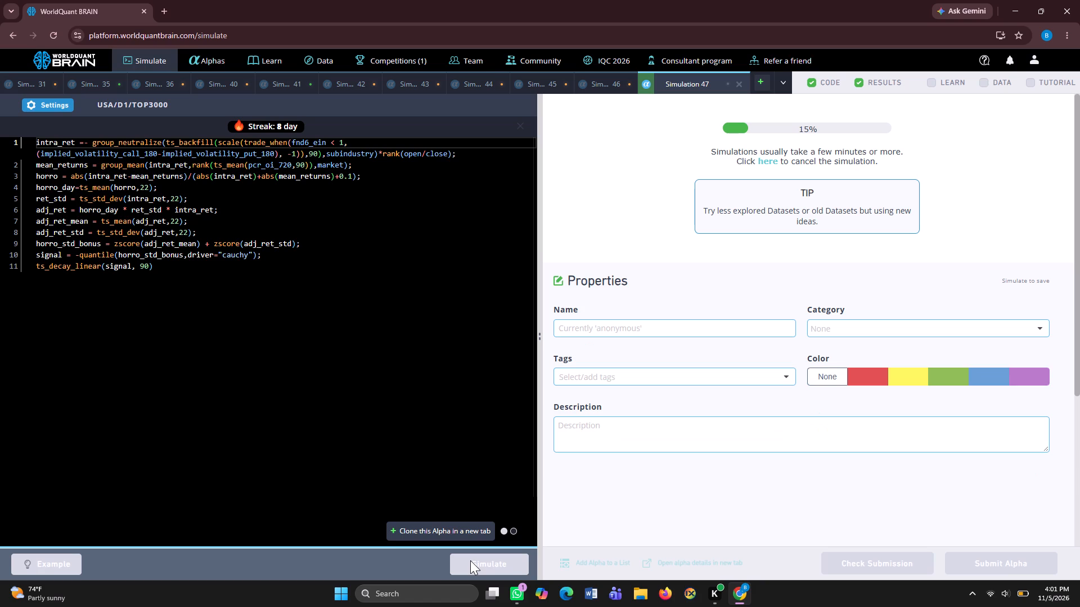
Close the Simulation 36, 35 and 31 tabs, discarding their unsimulated changes.
left_click(187, 81)
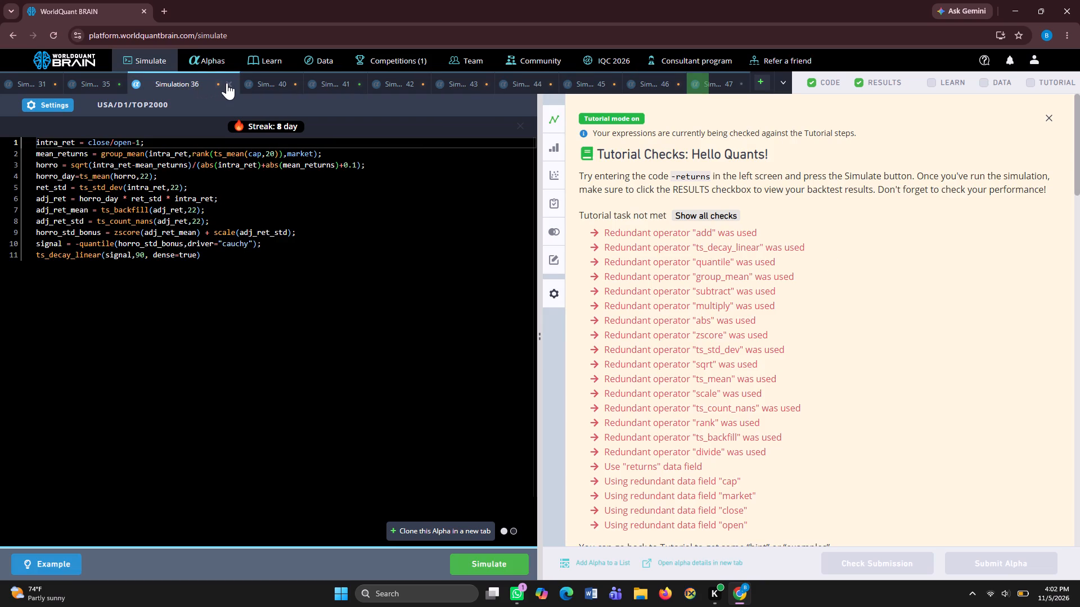
left_click(227, 83)
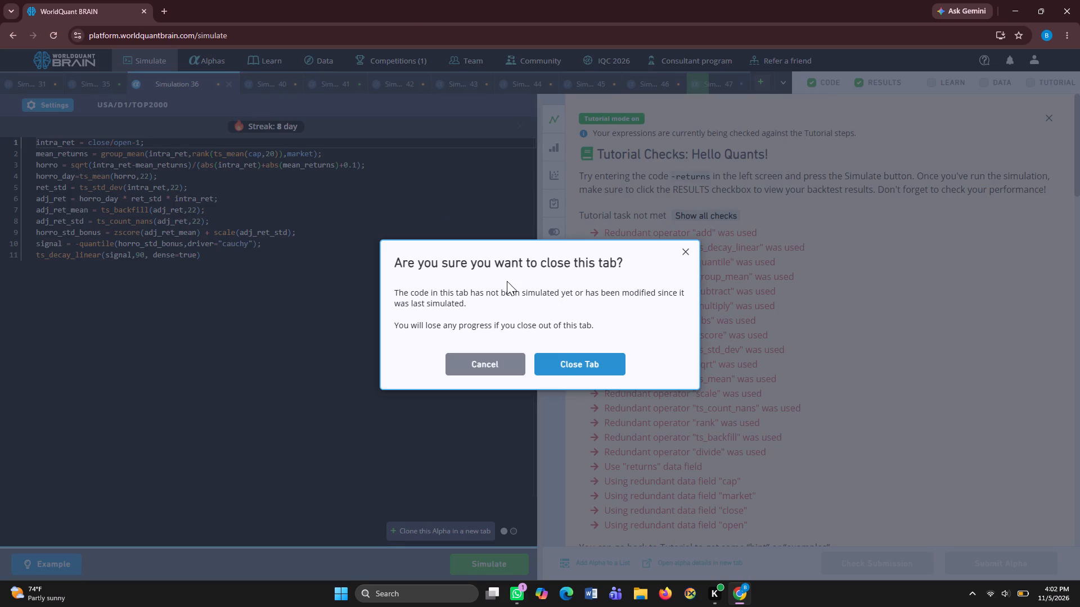
left_click(561, 361)
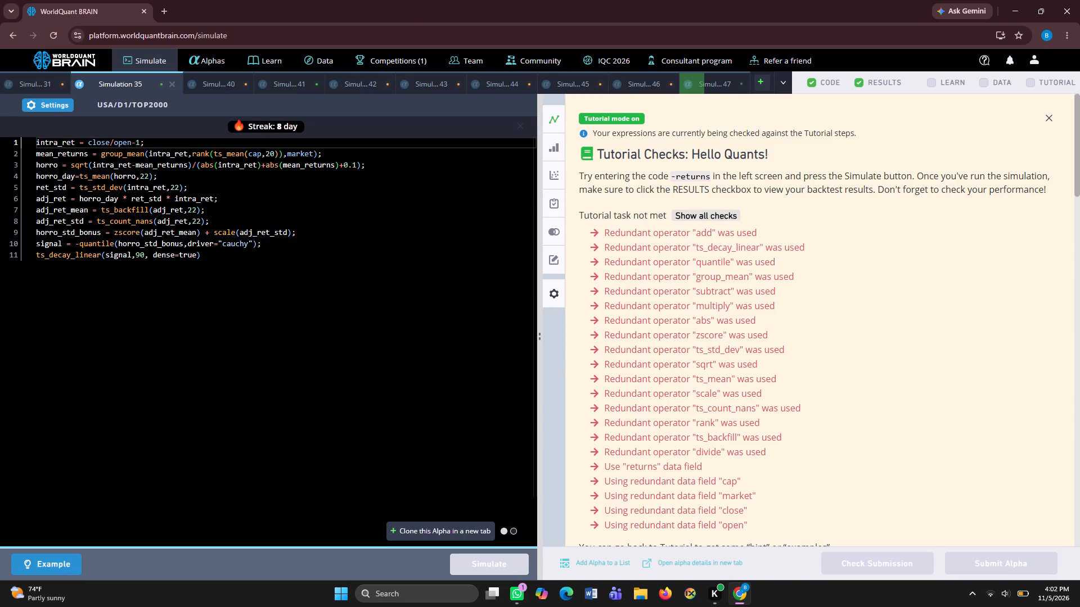
left_click(172, 83)
left_click(570, 365)
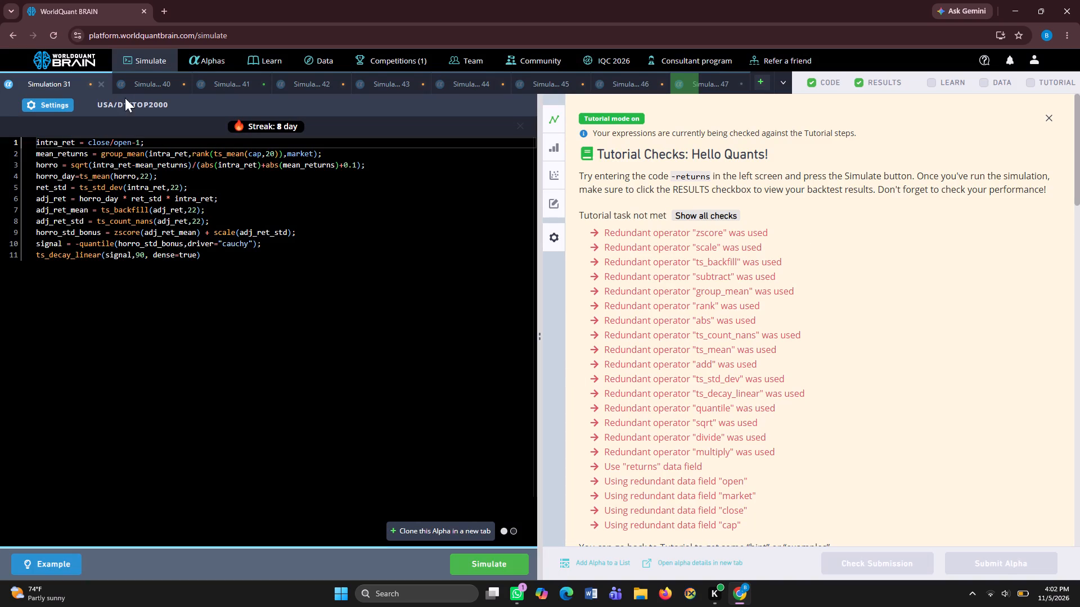
left_click(100, 79)
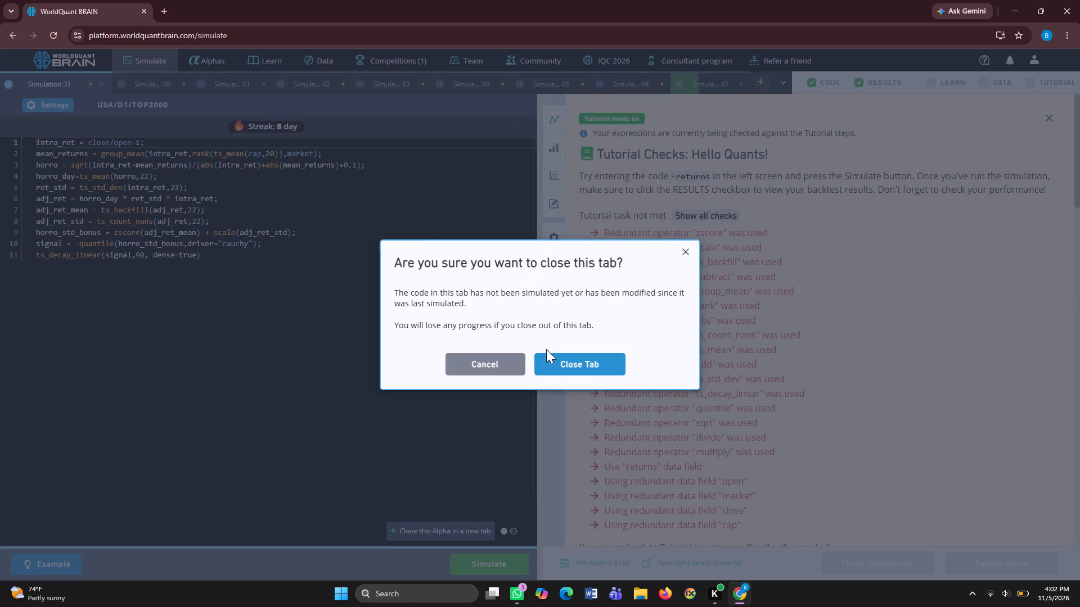
left_click(544, 361)
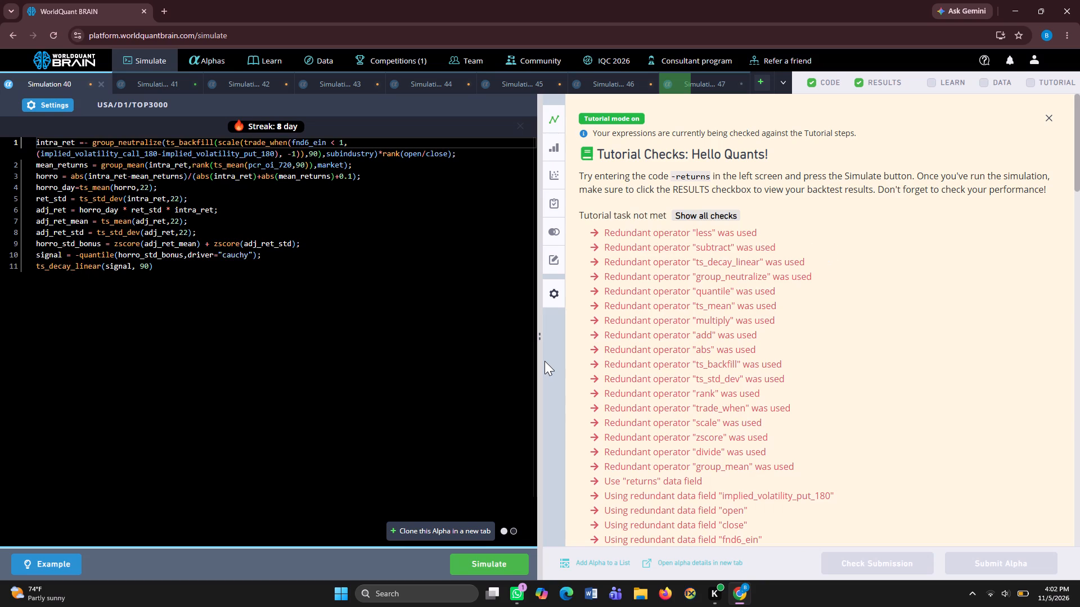
Close the Simulation 40, 41, 42, 43, 44 and 45 tabs, discarding their unsimulated changes.
left_click(99, 81)
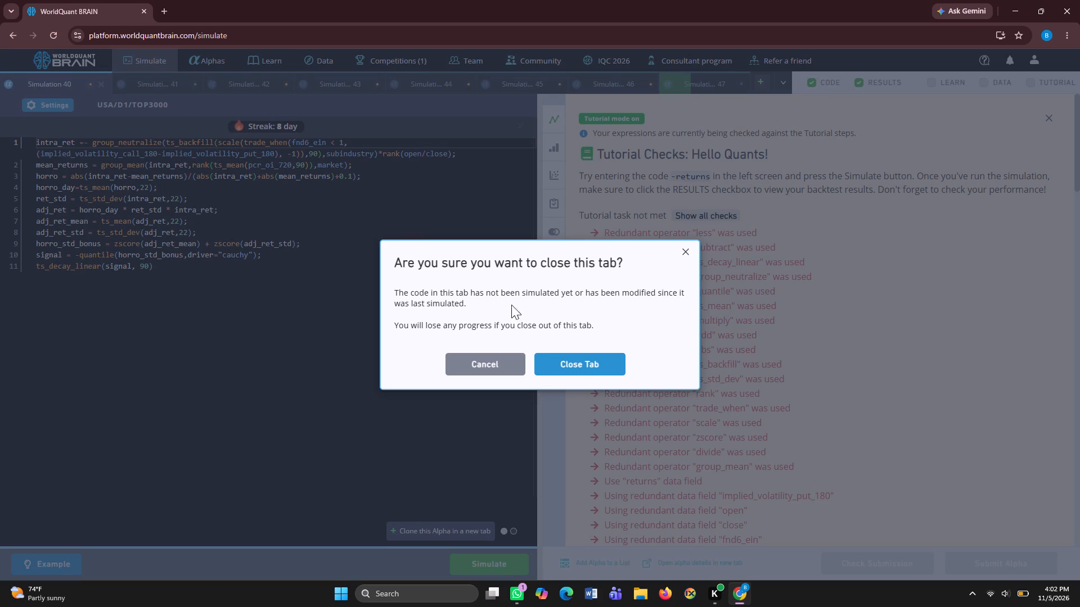
left_click(543, 354)
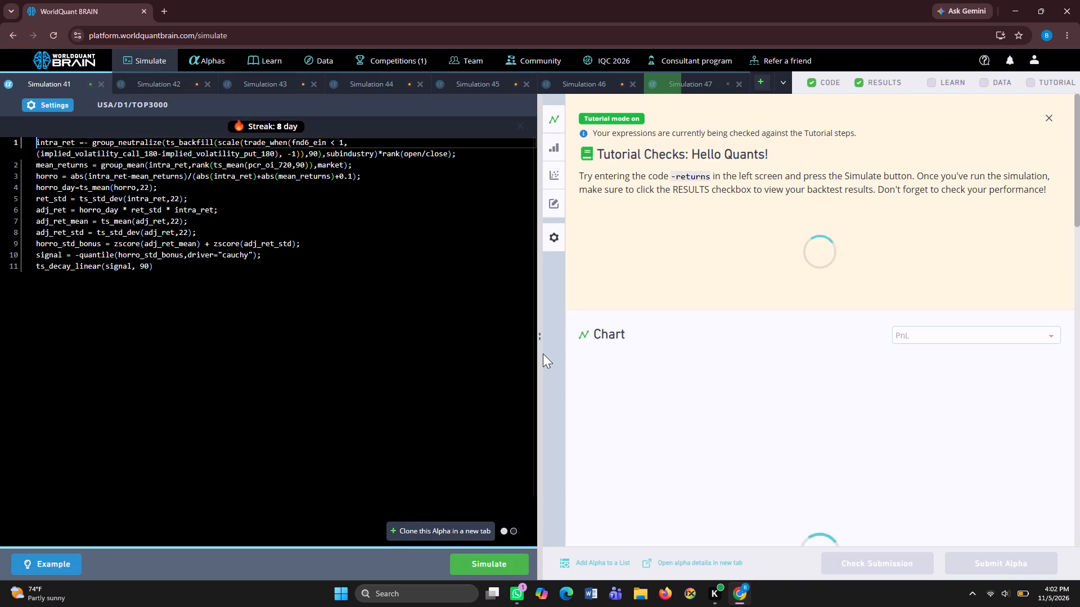
left_click(102, 83)
left_click(602, 358)
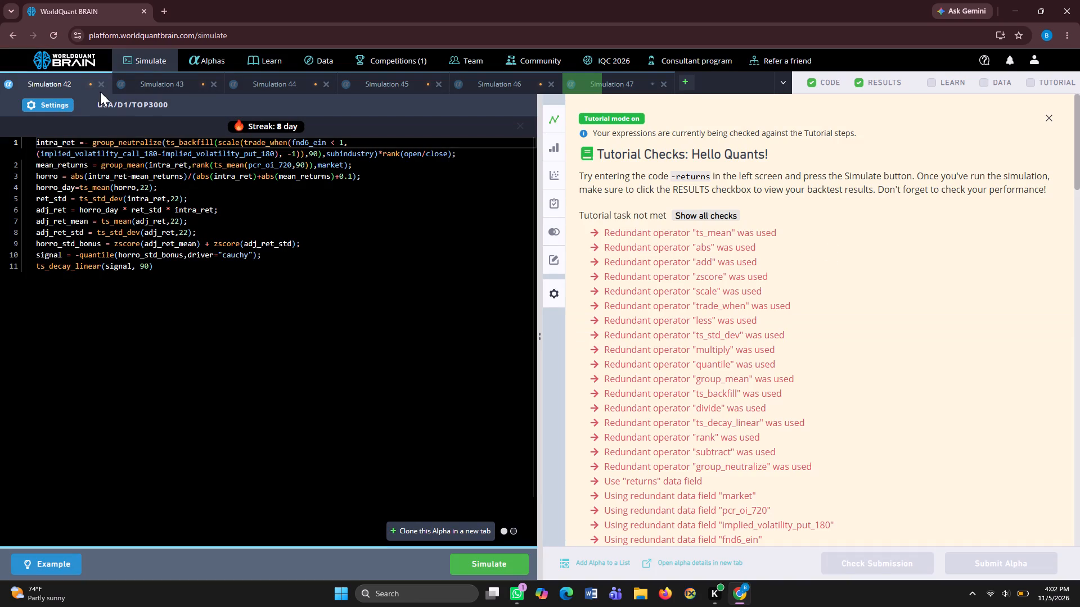
left_click(100, 83)
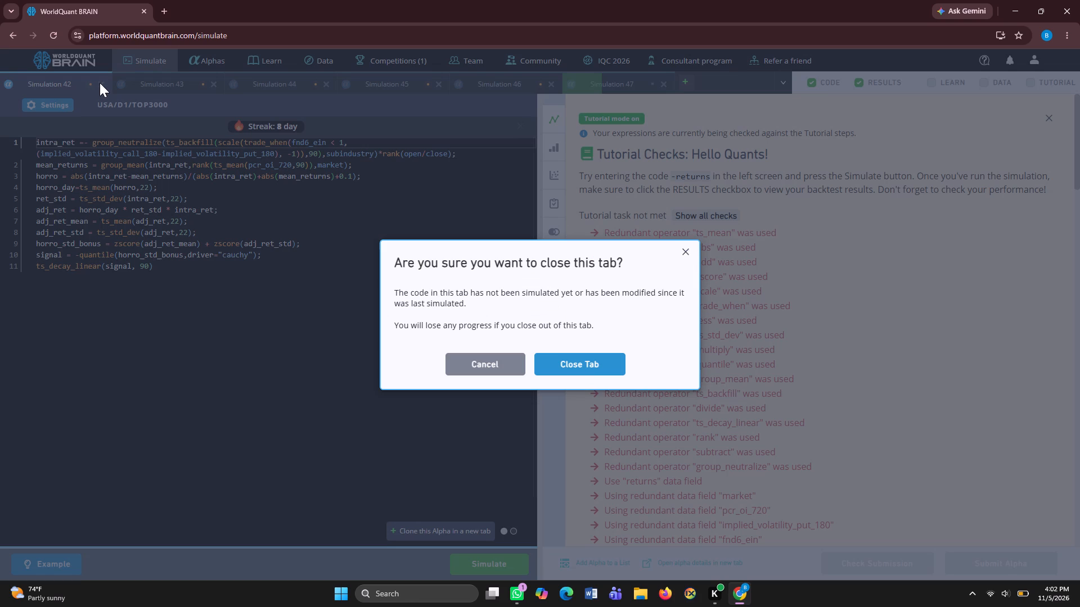
left_click(579, 366)
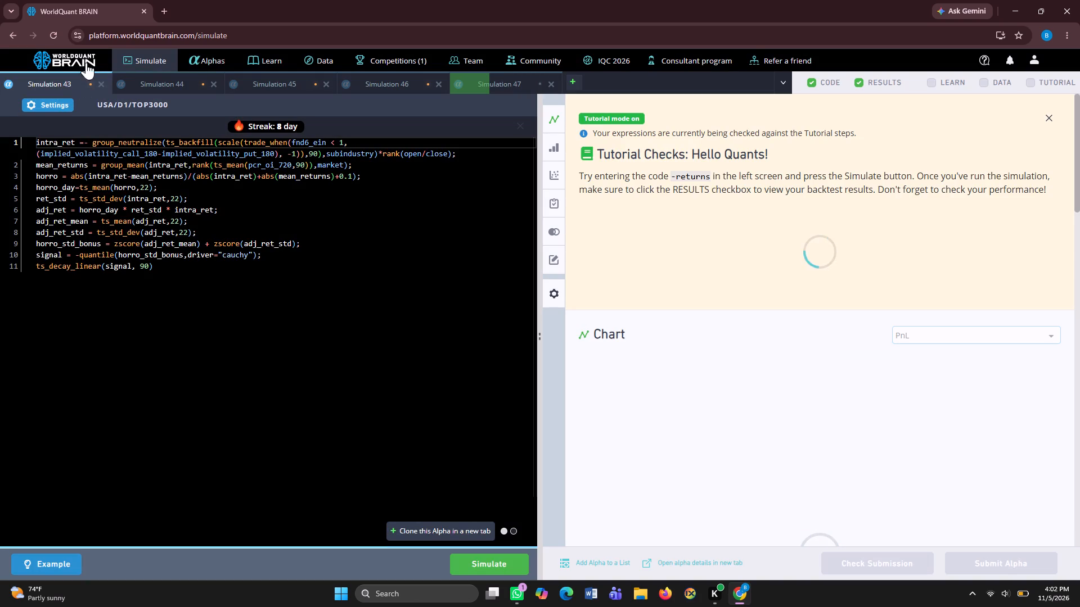
left_click(101, 81)
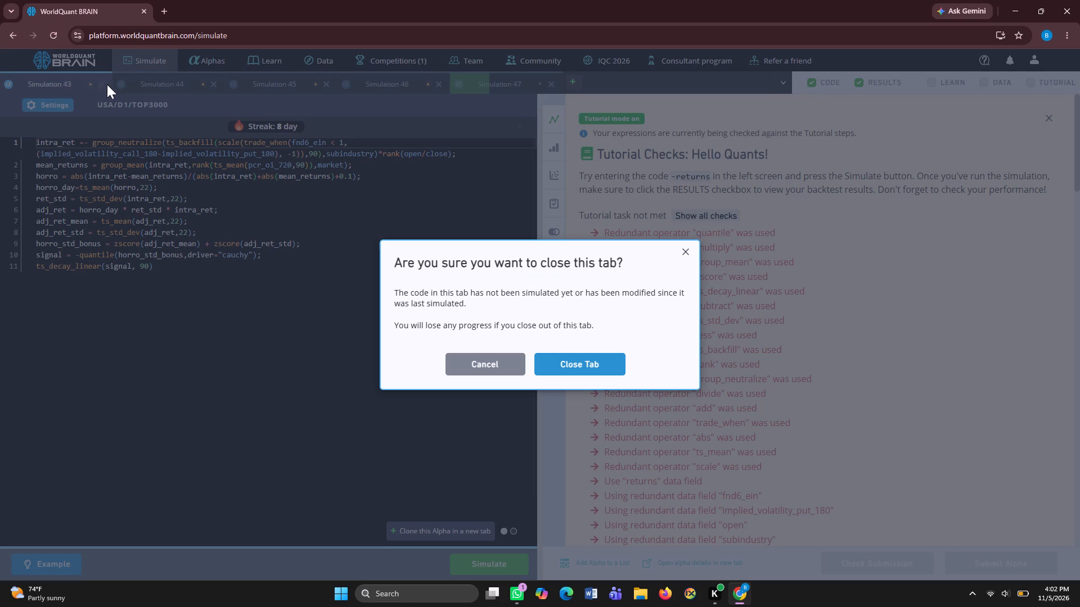
left_click(603, 356)
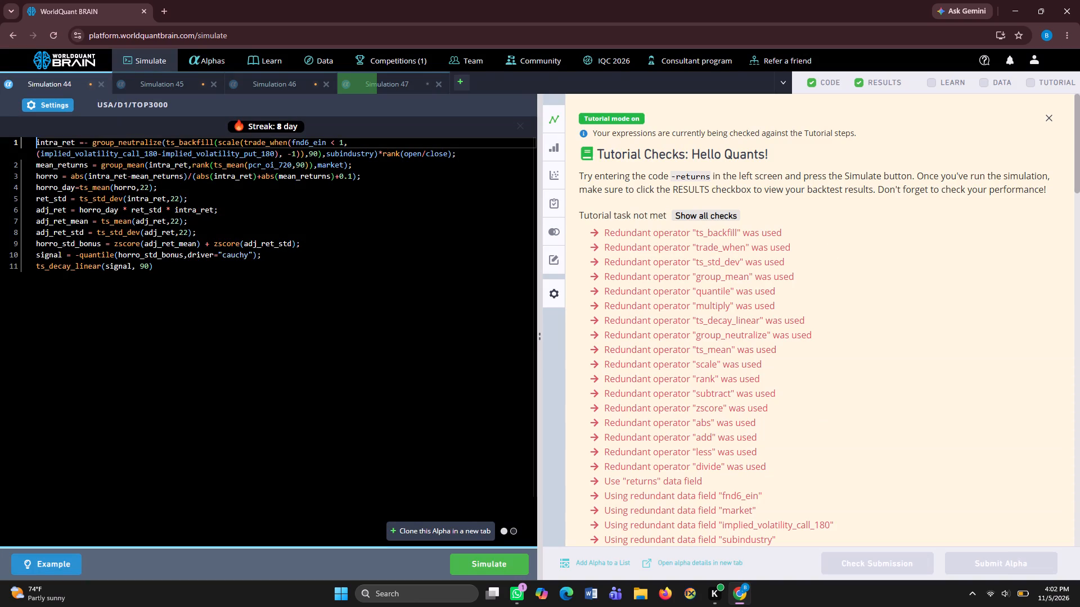
left_click(101, 83)
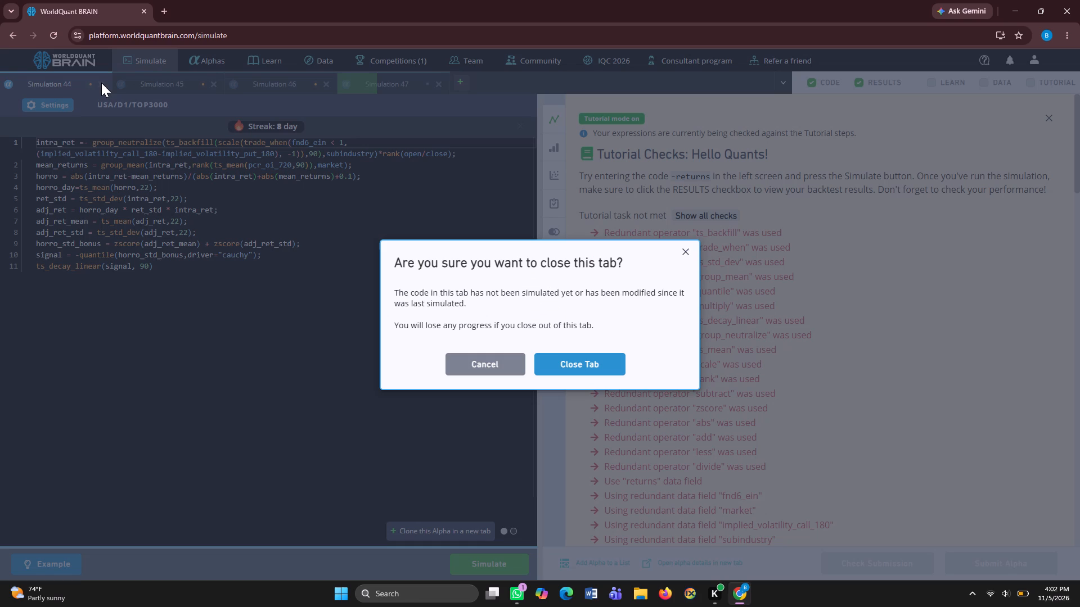
left_click(604, 353)
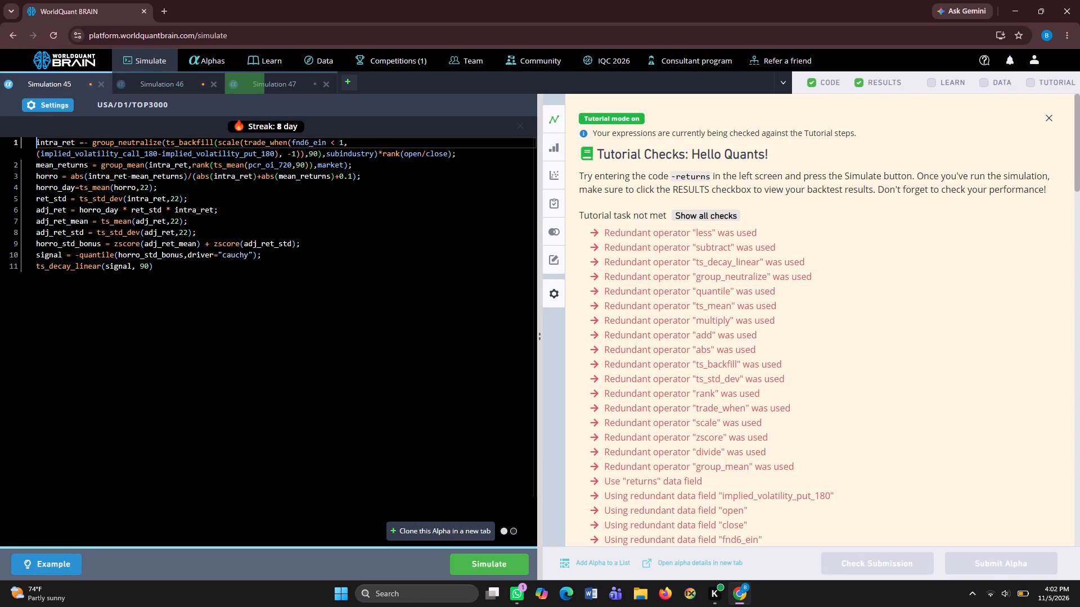
left_click(99, 80)
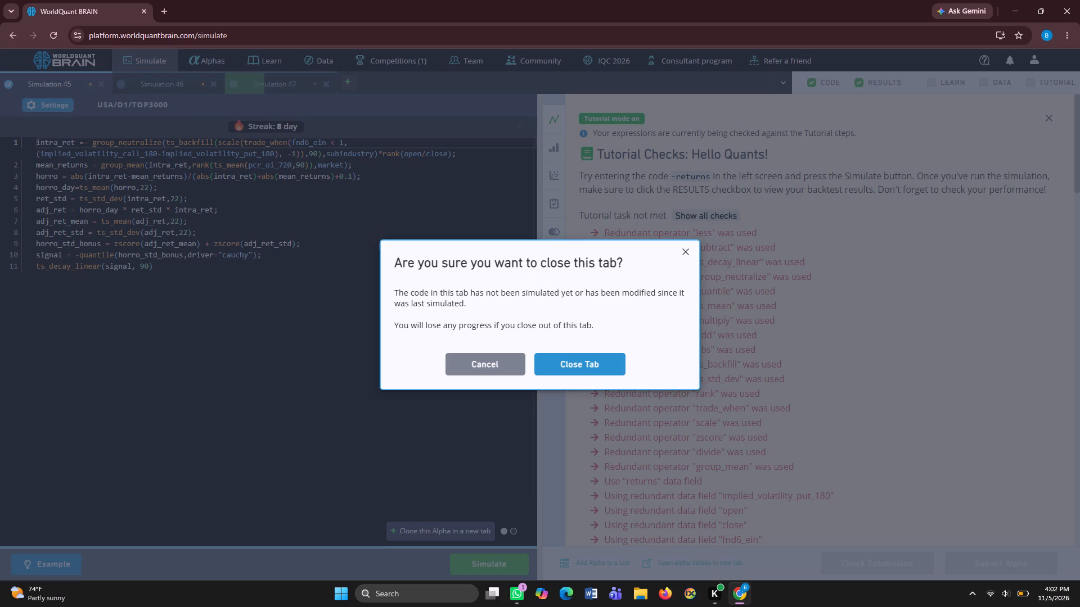
left_click(556, 356)
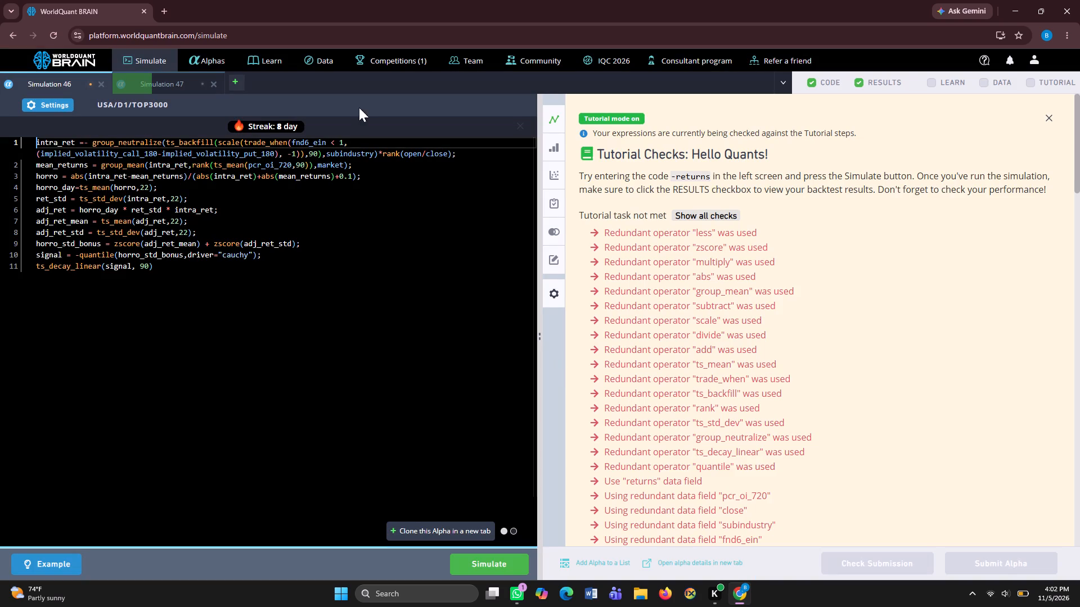
Look through the list of submitted alphas page by page, up to the last page.
left_click(219, 55)
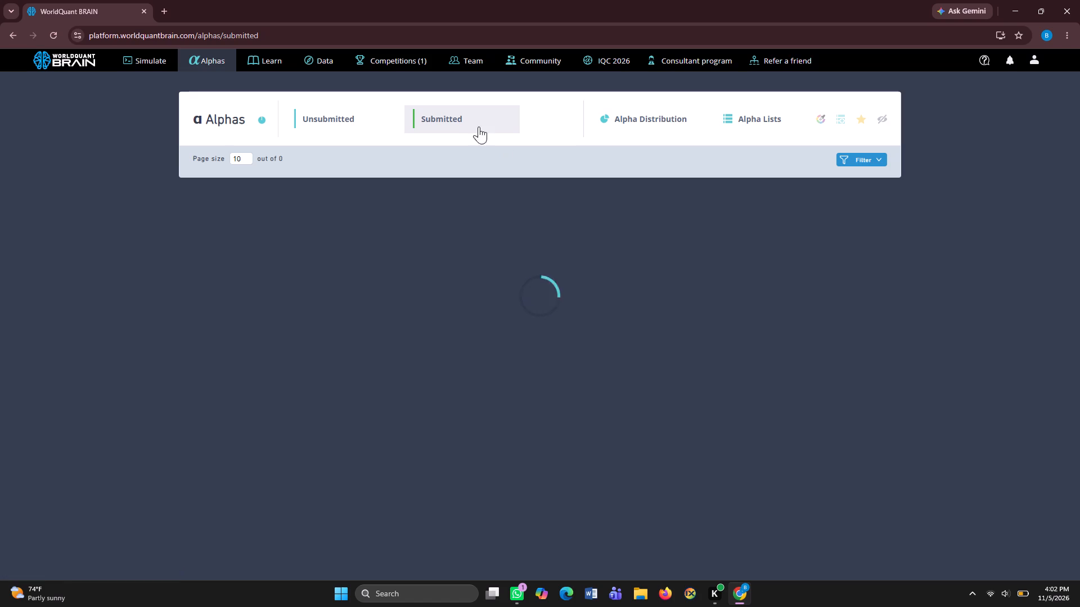
left_click(468, 117)
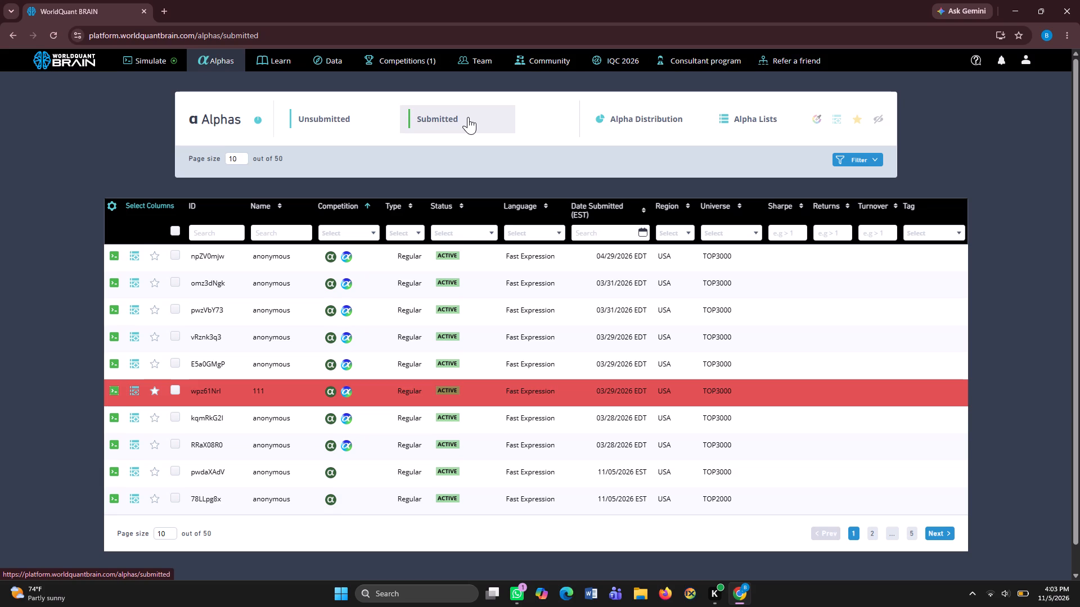
scroll(520, 305, "down", 2)
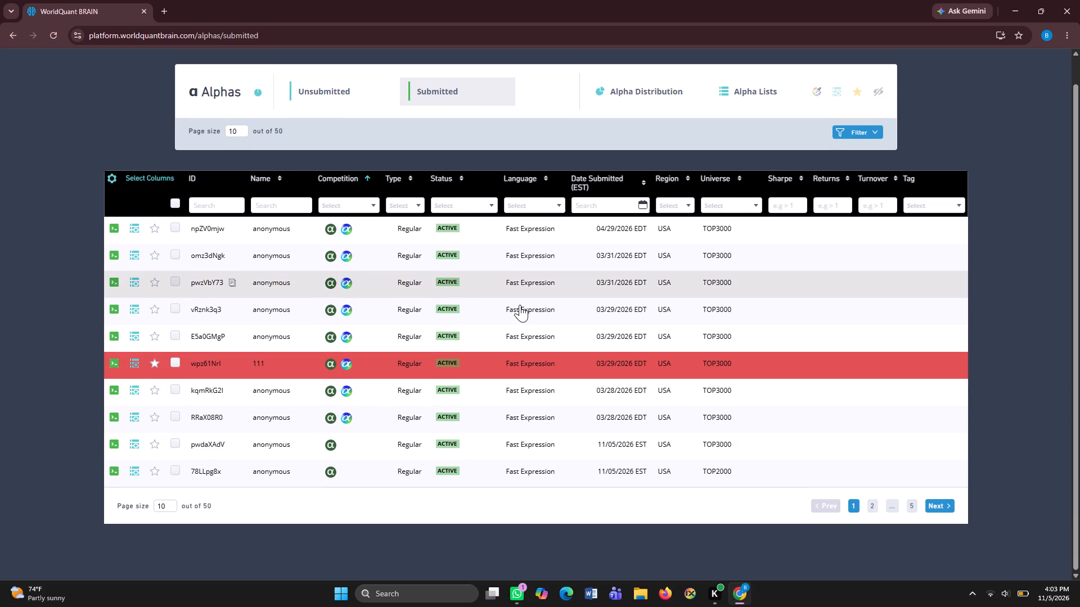
left_click(947, 502)
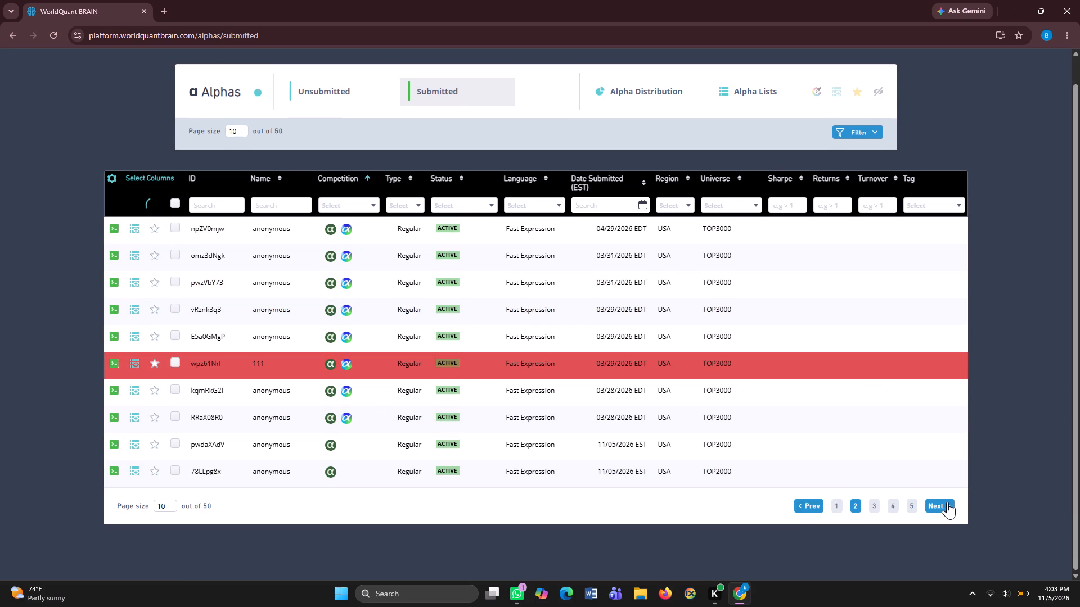
left_click(947, 502)
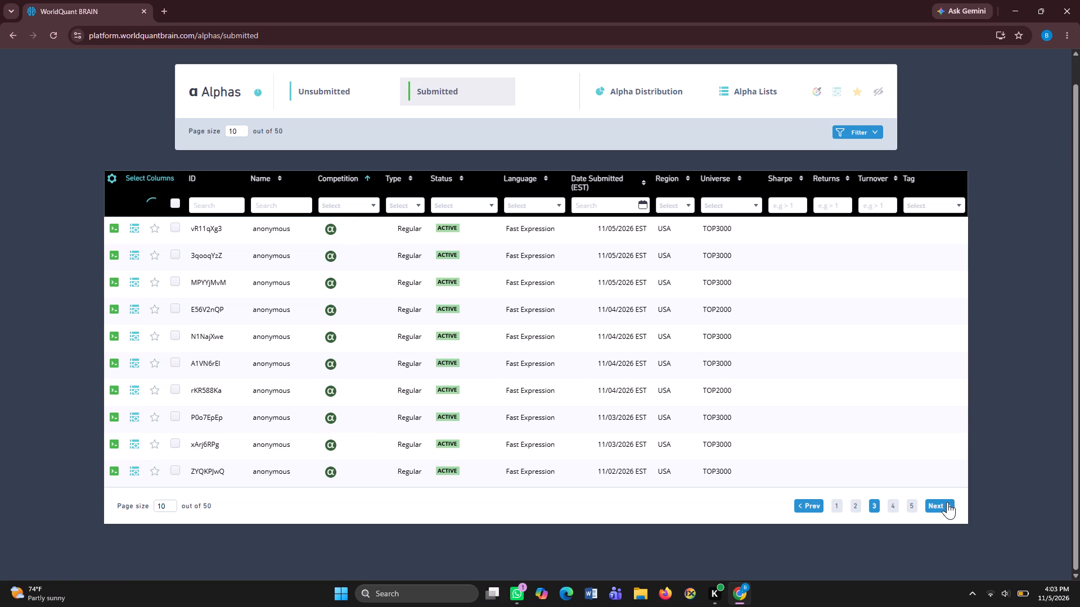
left_click(947, 502)
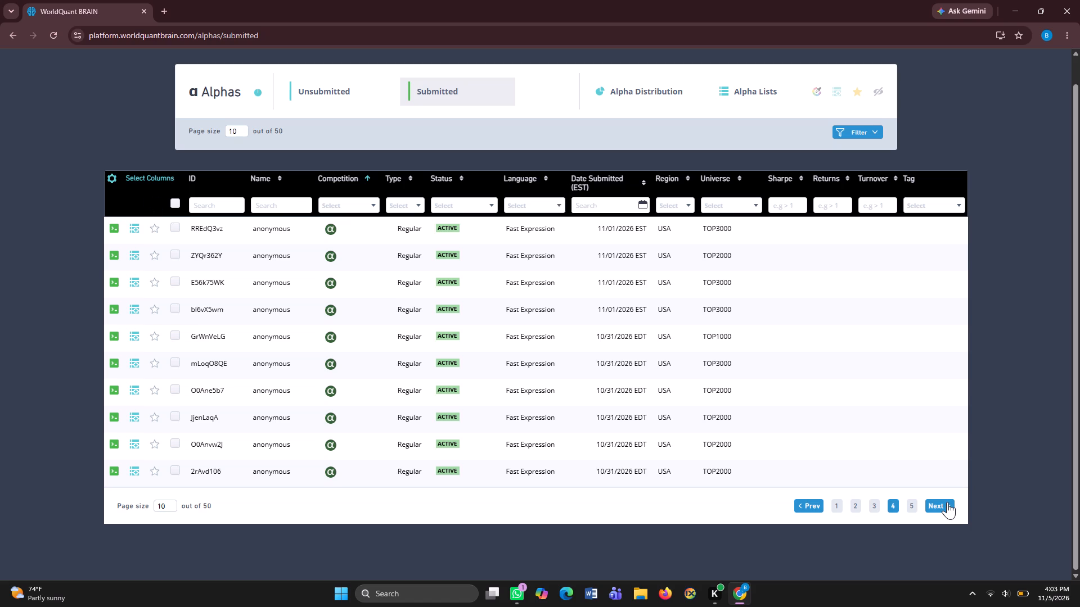
triple_click(947, 502)
triple_click(947, 502)
double_click(947, 502)
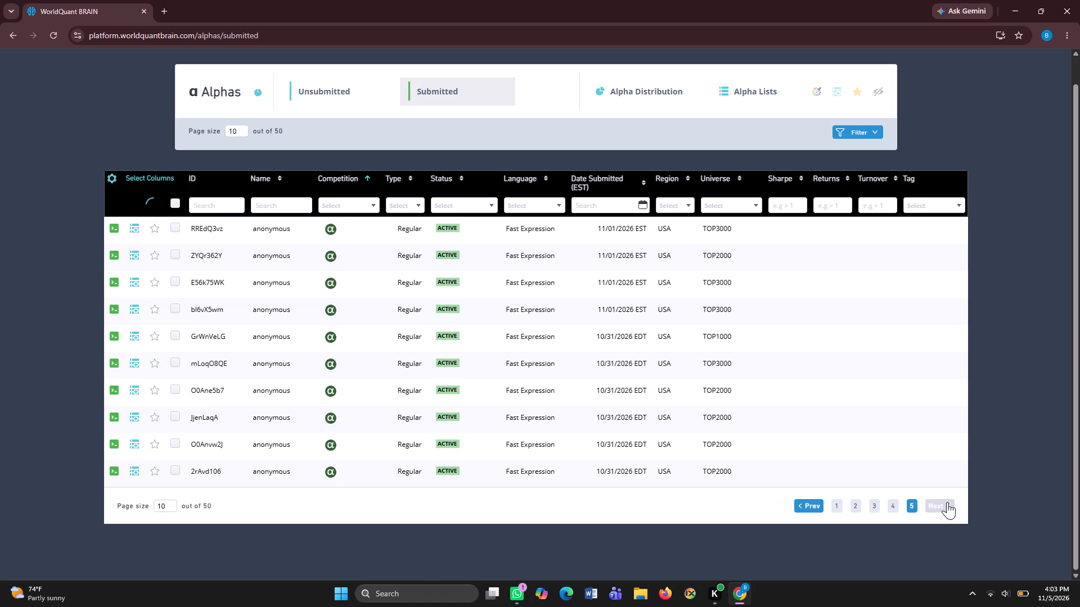
left_click(947, 502)
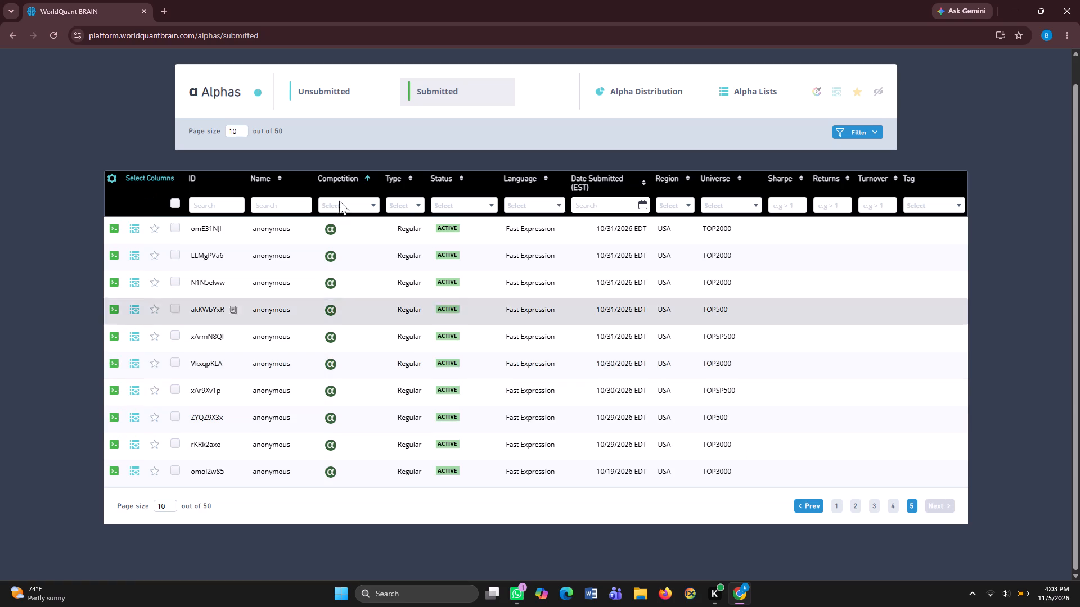
scroll(361, 86, "up", 5)
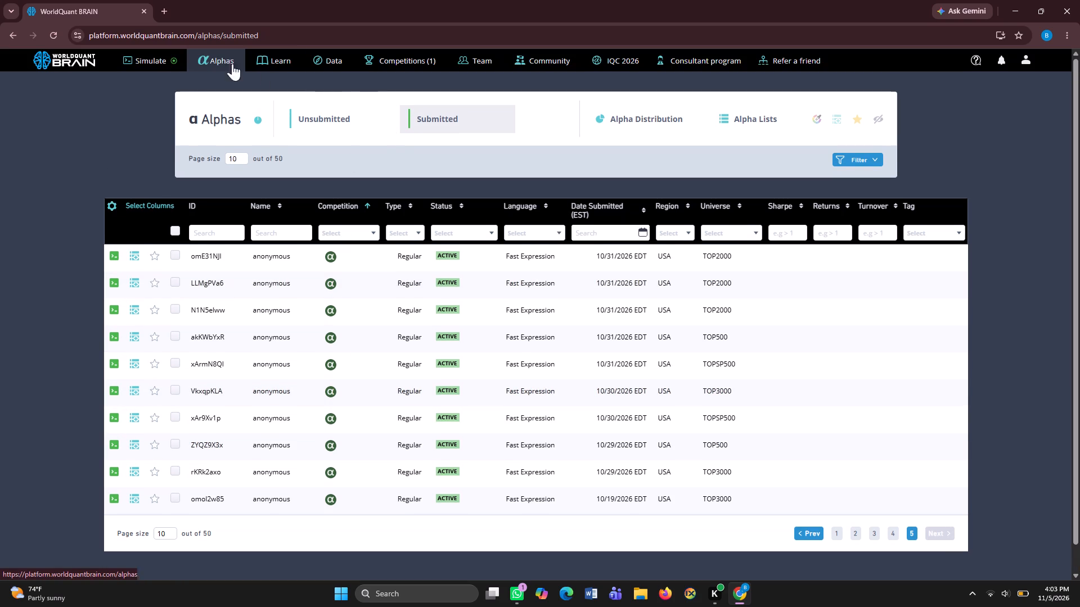
Return to the simulations and examine Simulation 46's PnL chart, IS summary, self-correlation and testing status.
left_click(160, 53)
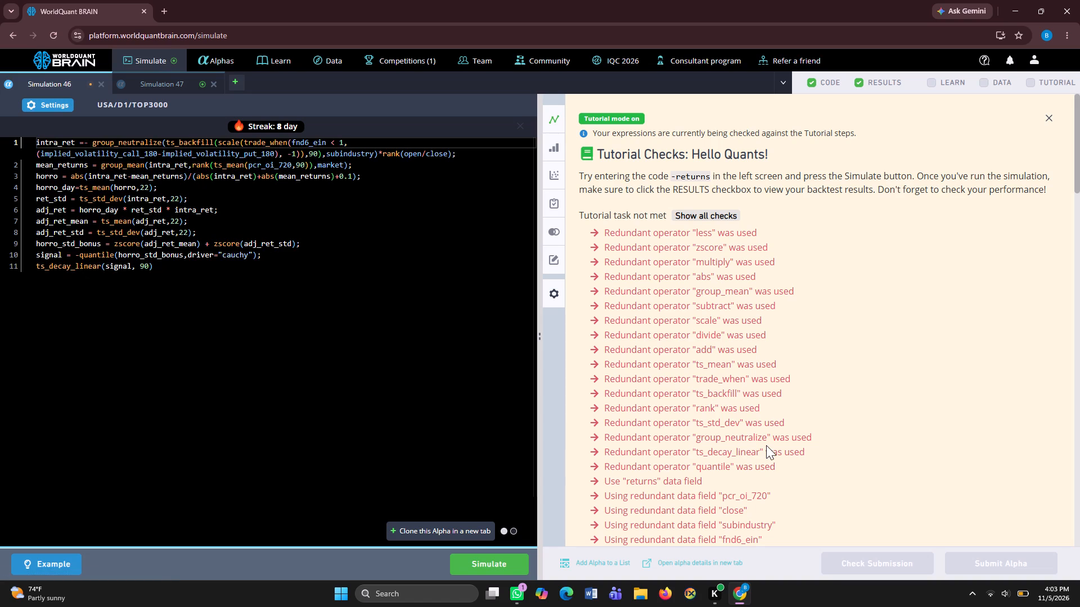
scroll(766, 445, "down", 7)
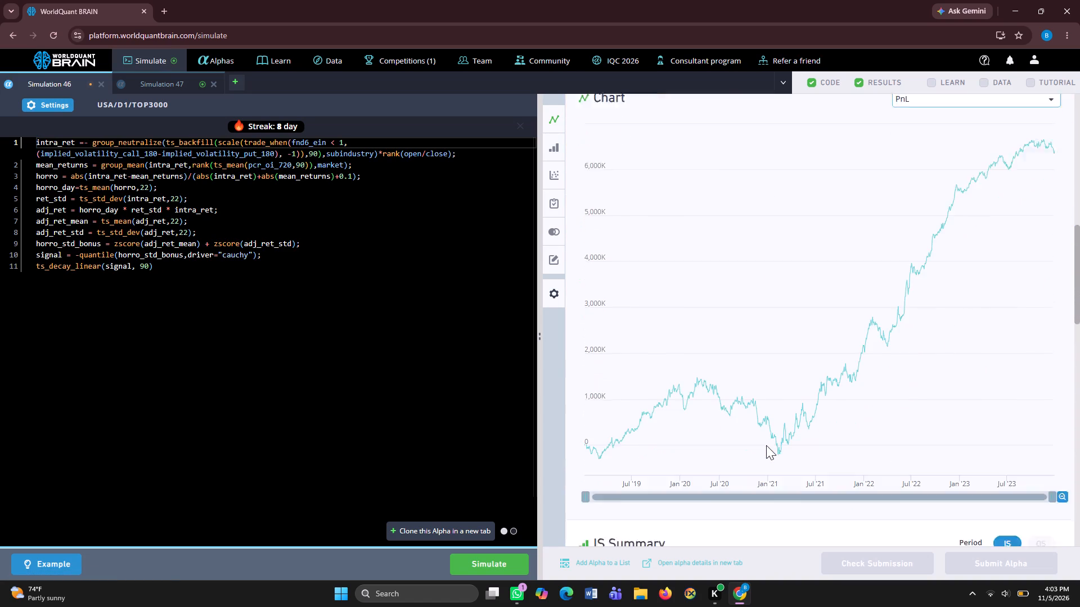
scroll(766, 445, "down", 3)
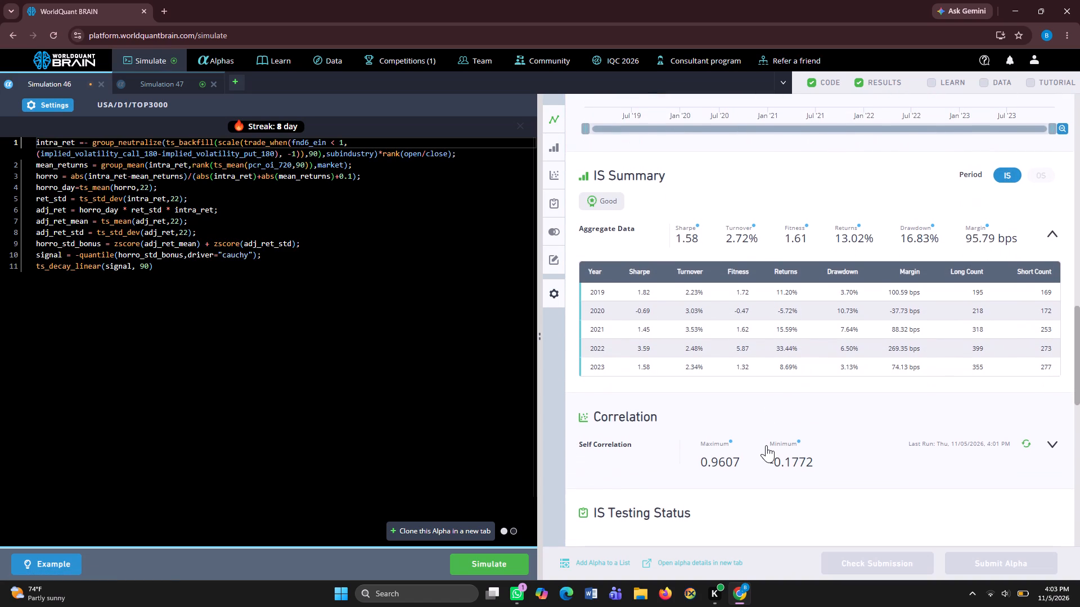
scroll(766, 445, "down", 2)
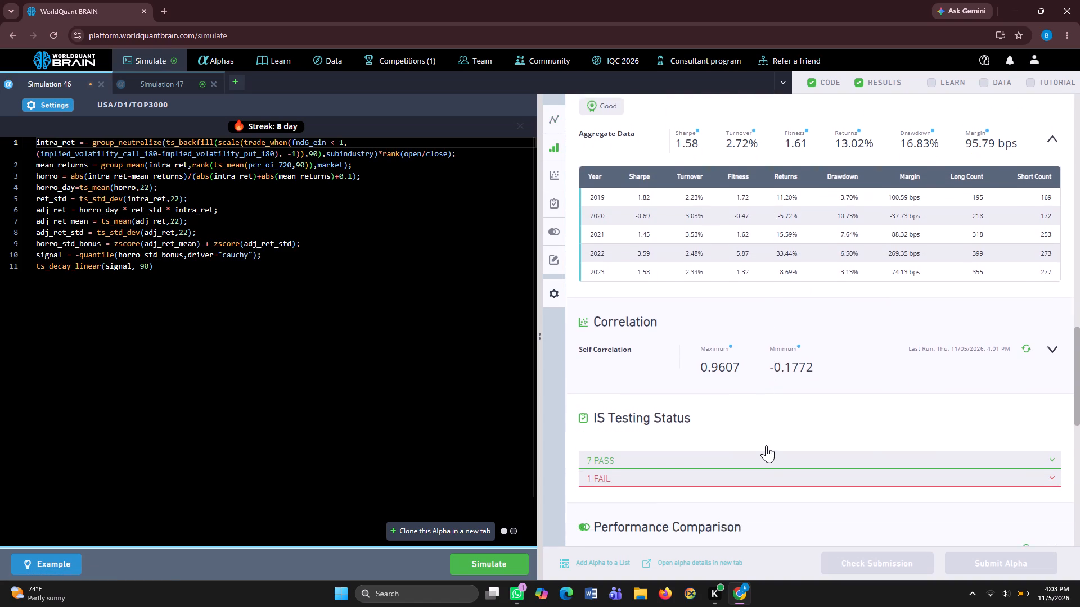
scroll(766, 445, "down", 1)
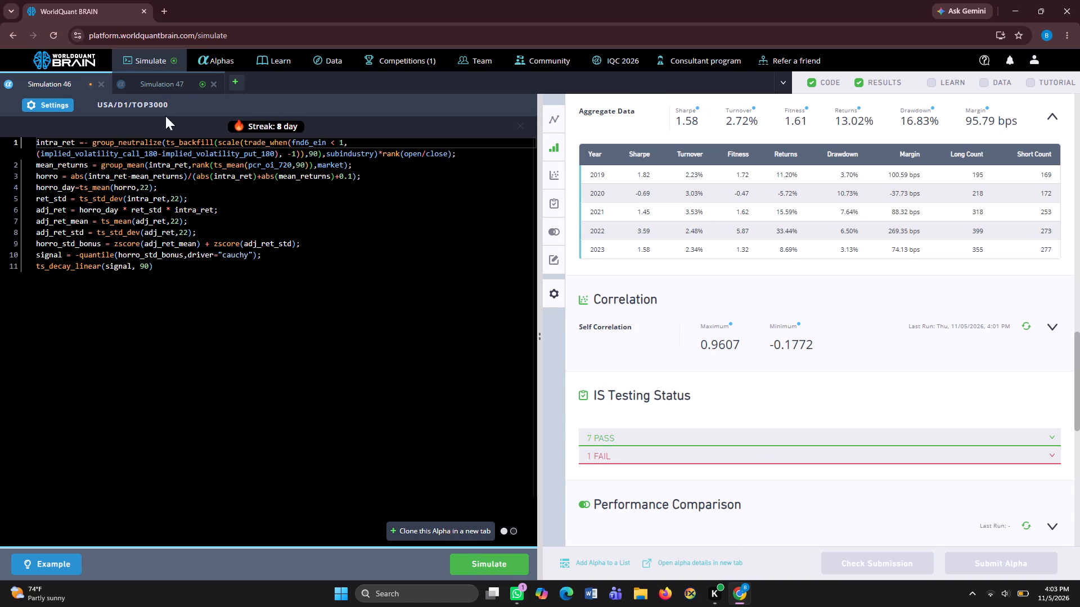
Run the self-correlation check on Simulation 47 and try to submit its alpha.
left_click(183, 76)
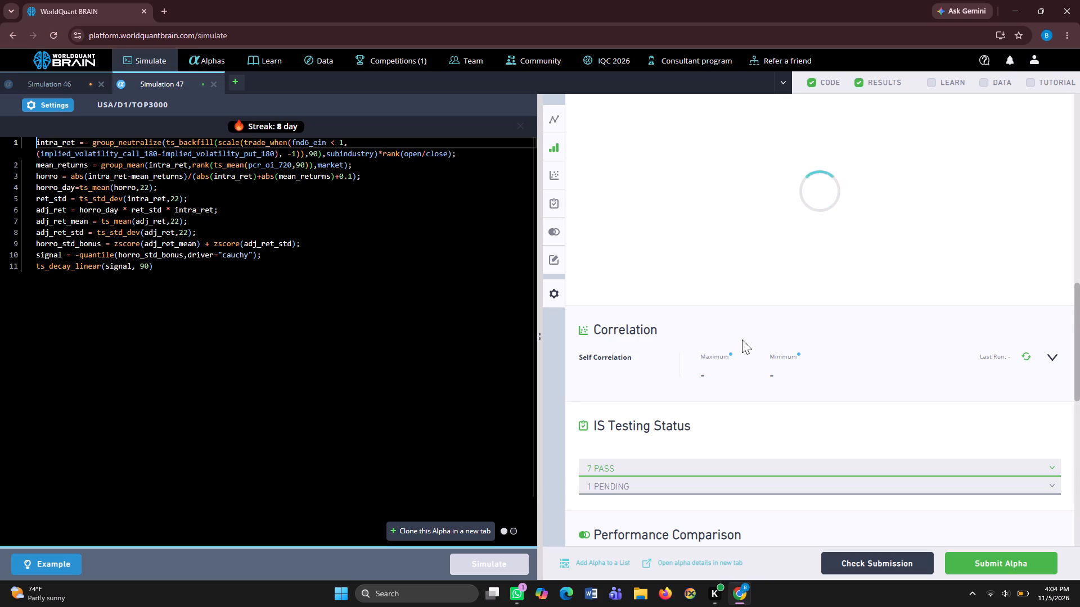
left_click(1027, 353)
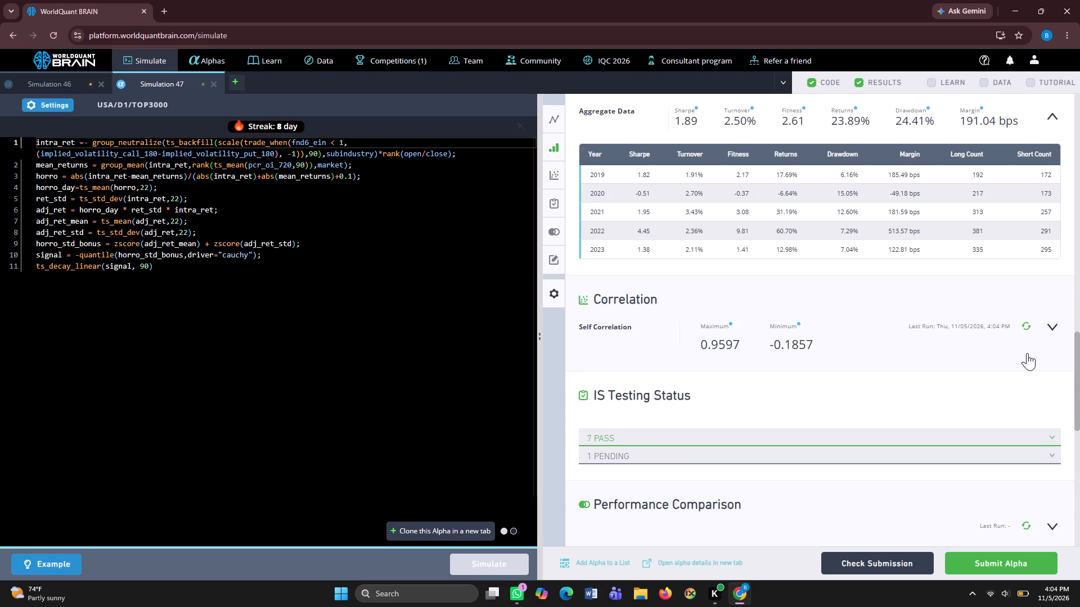
left_click(1046, 563)
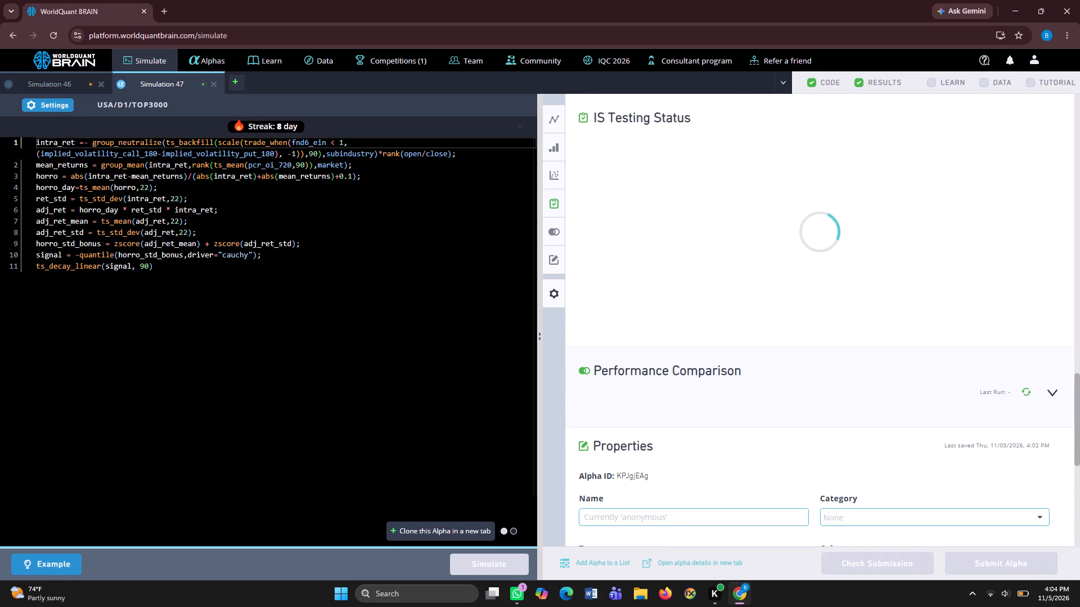
Set Simulation 47's decay to 250 and apply the settings.
left_click(55, 98)
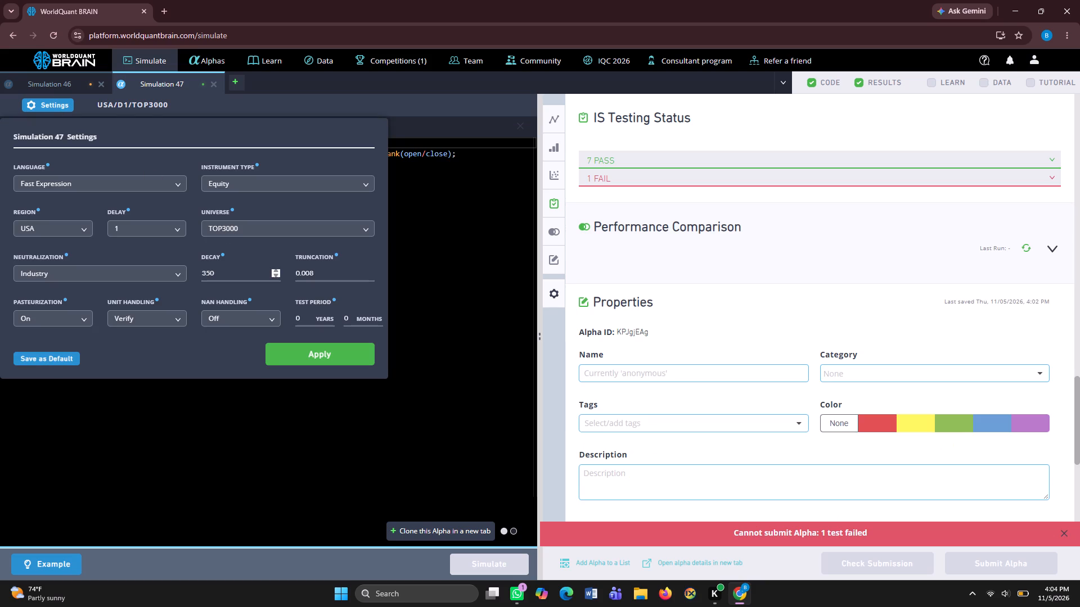
left_click(244, 270)
key("BackSpace")
key("BackSpace")
key("BackSpace")
type("250")
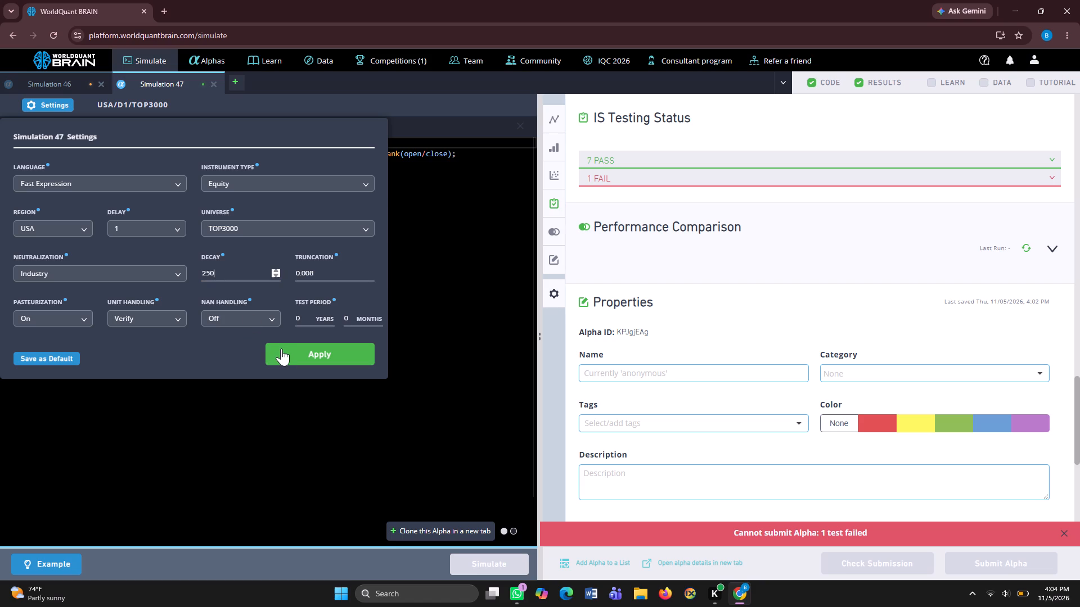
left_click(281, 350)
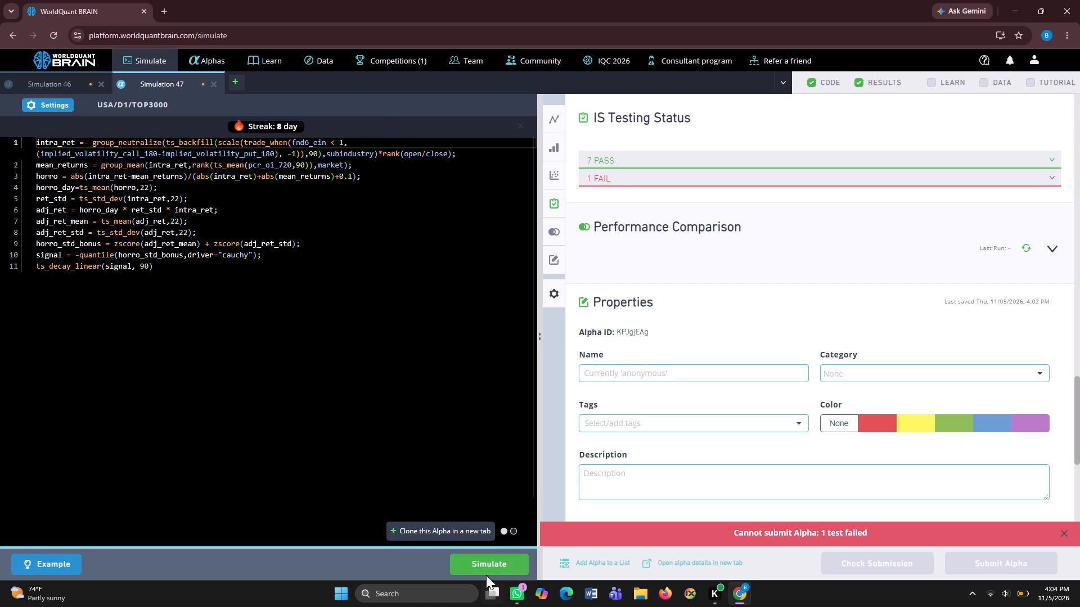
Clone the Simulation 47 alpha into a new tab and run the clone's simulation.
left_click(463, 532)
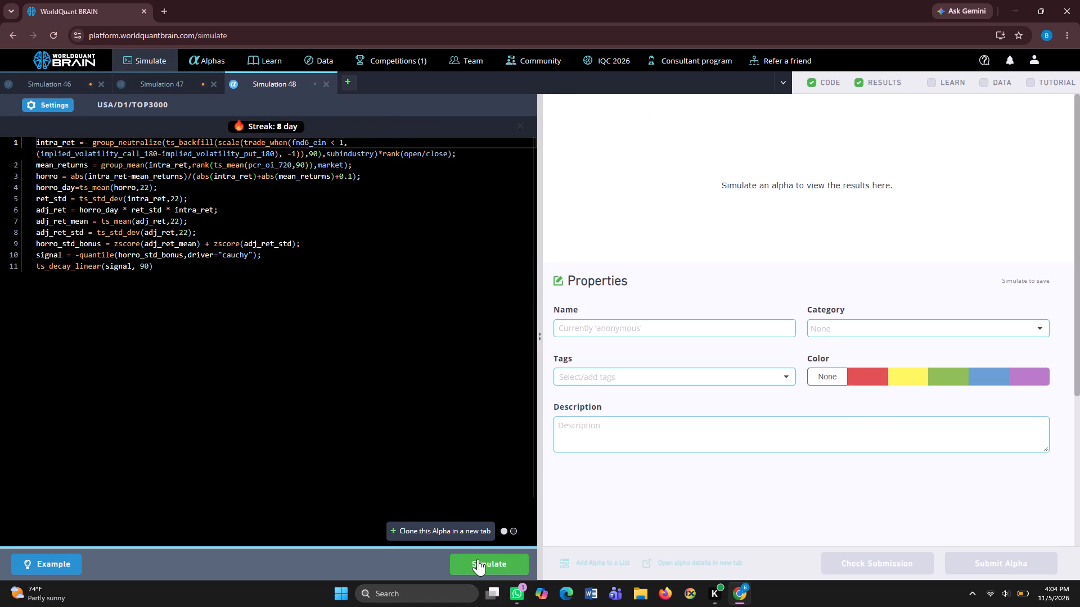
left_click(478, 559)
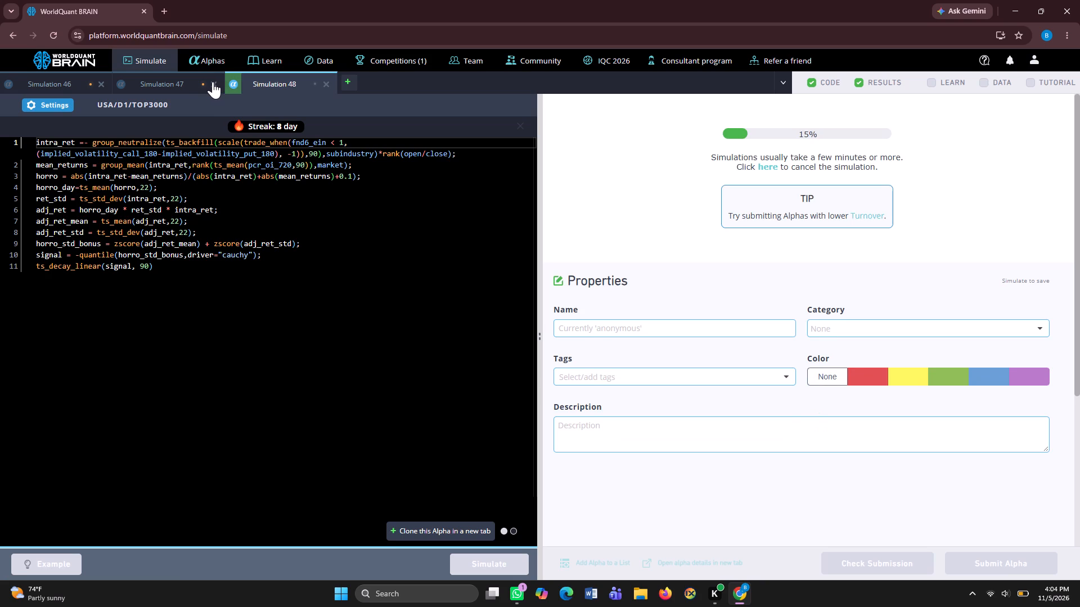
Close the Simulation 47 and 46 tabs, discarding their unsimulated changes.
left_click(213, 81)
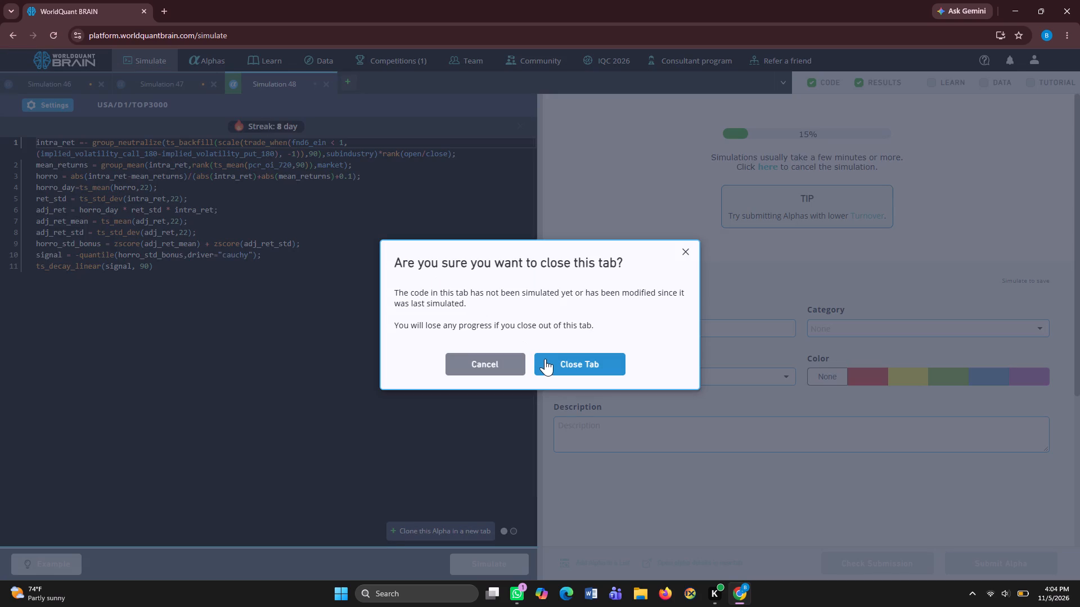
left_click(547, 361)
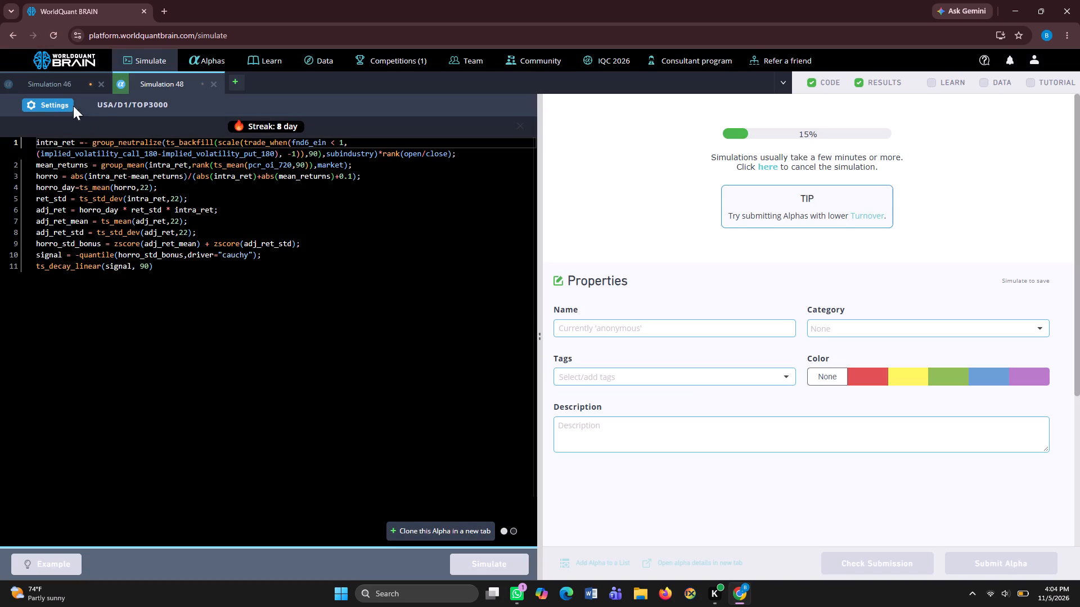
left_click(97, 82)
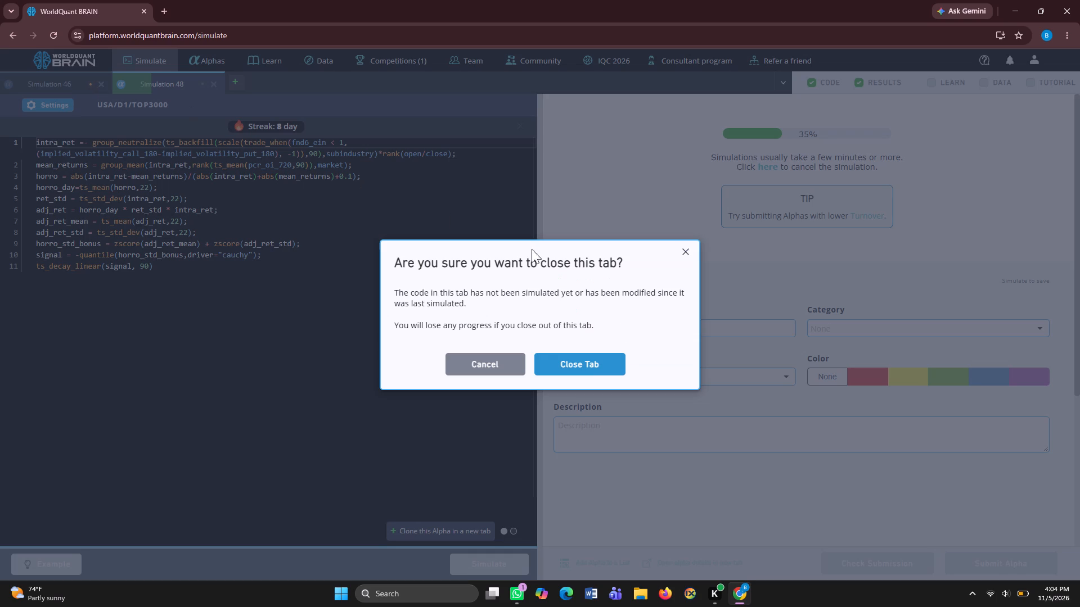
left_click(604, 357)
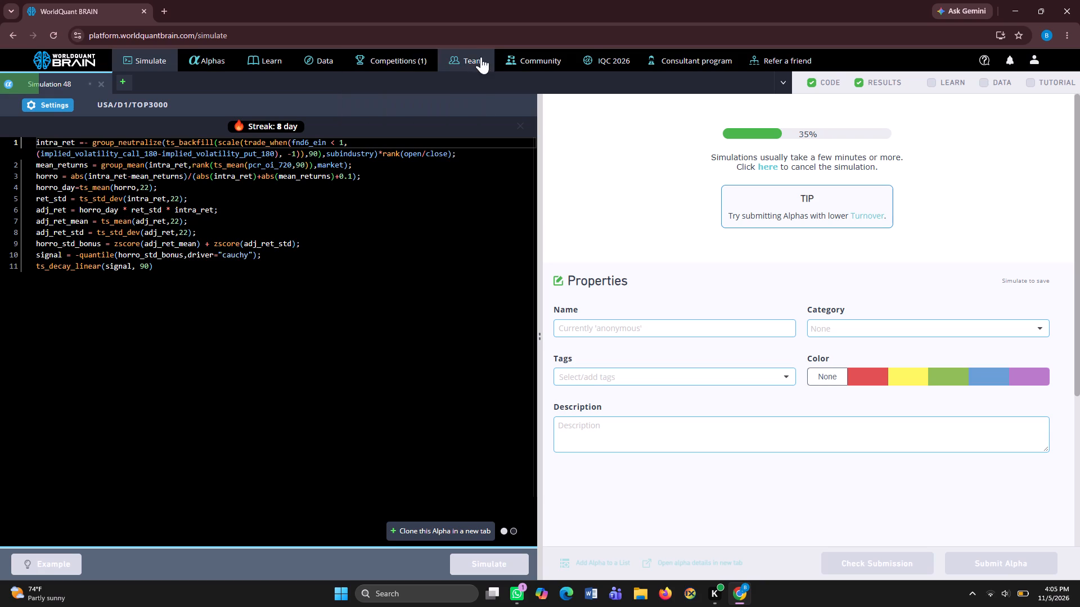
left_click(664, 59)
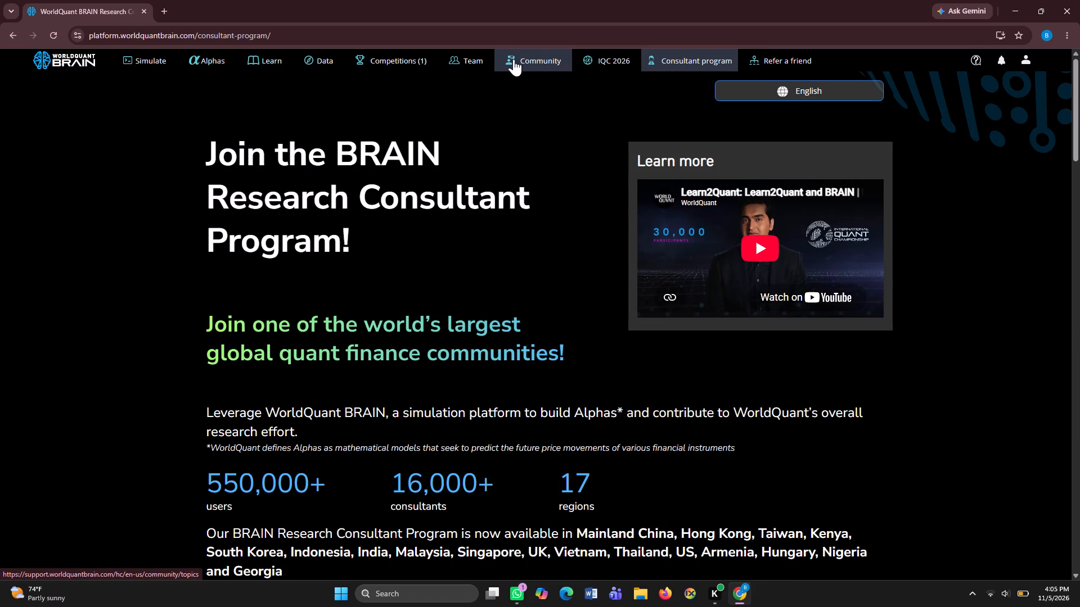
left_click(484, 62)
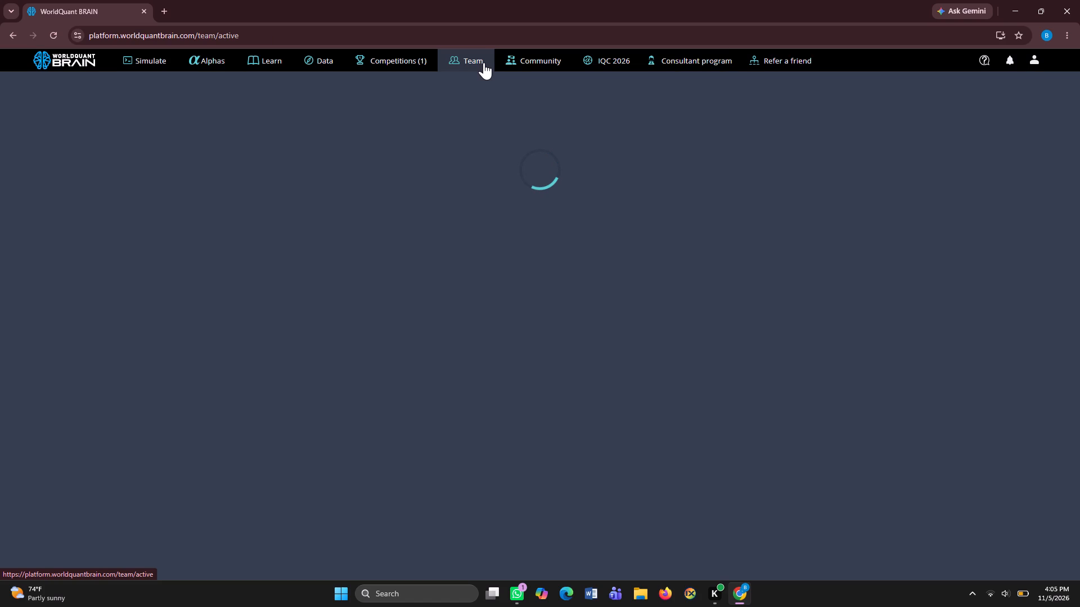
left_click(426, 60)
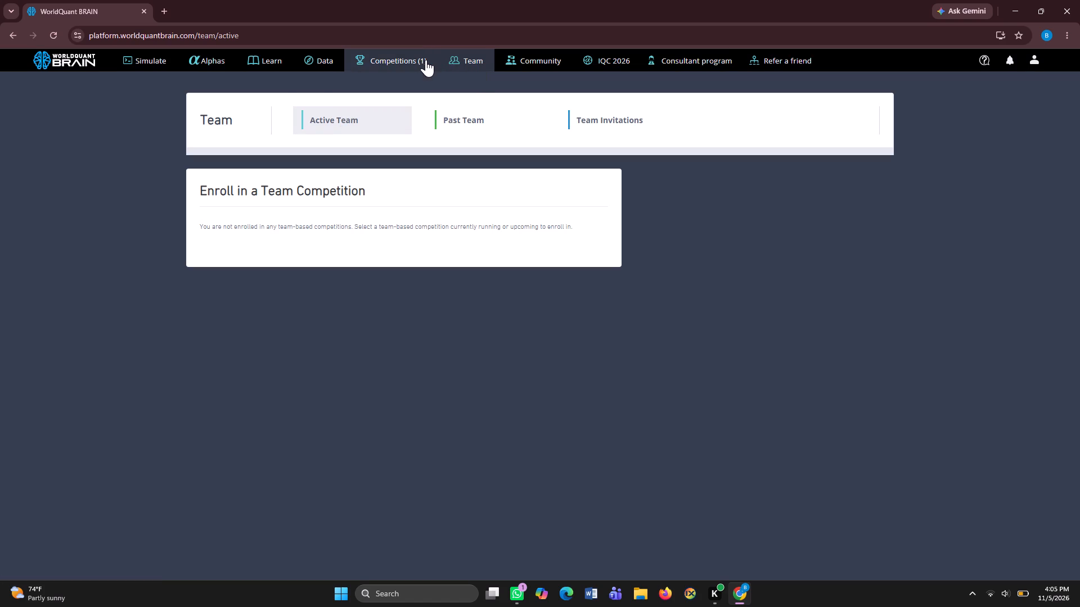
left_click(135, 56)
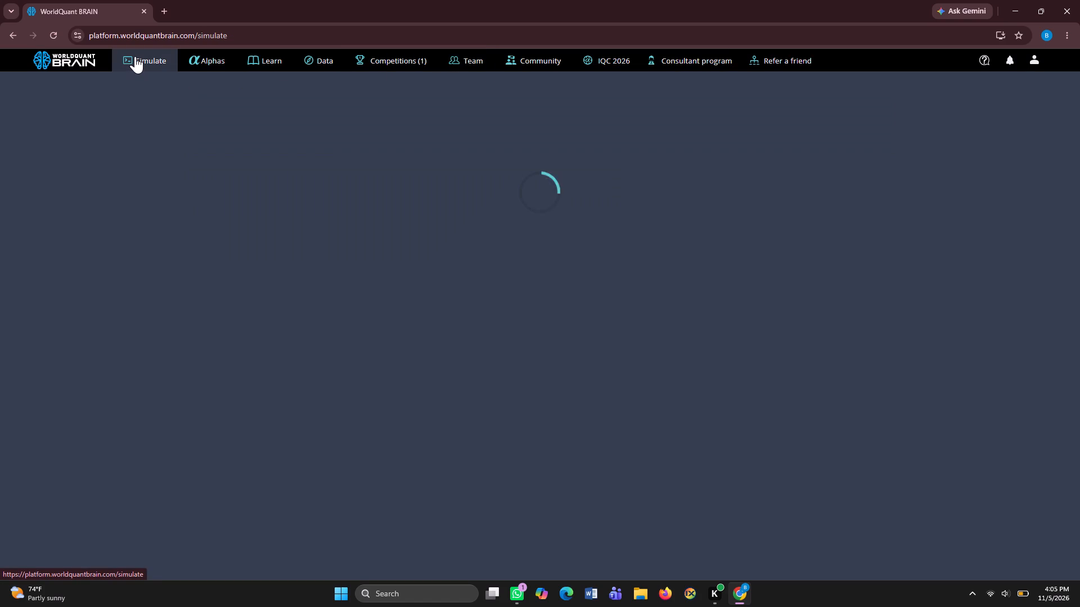
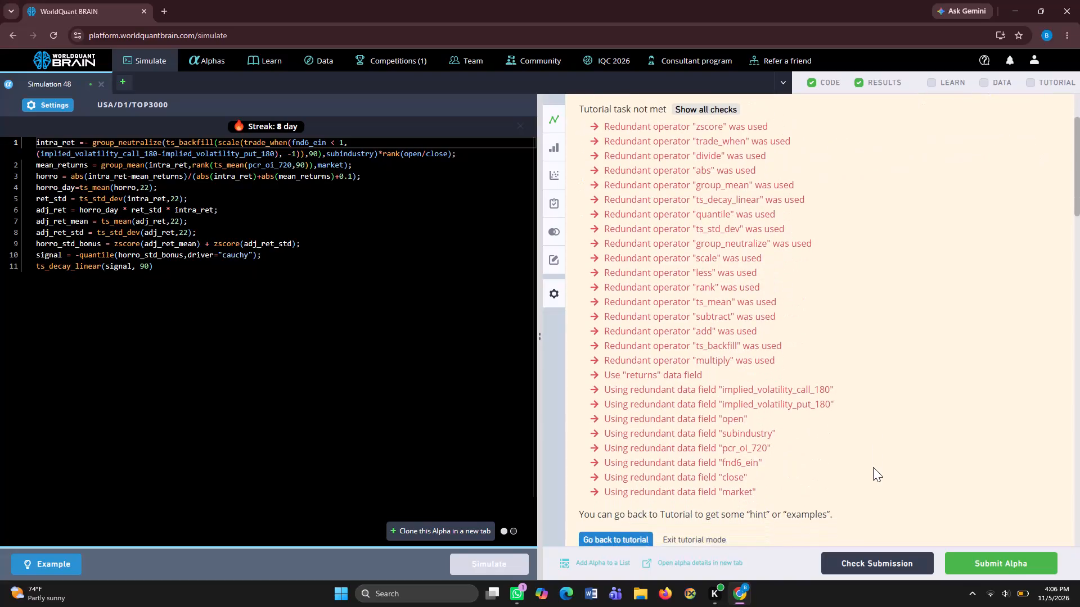
Run the self-correlation check on Simulation 48 and try to submit its alpha.
scroll(873, 467, "down", 5)
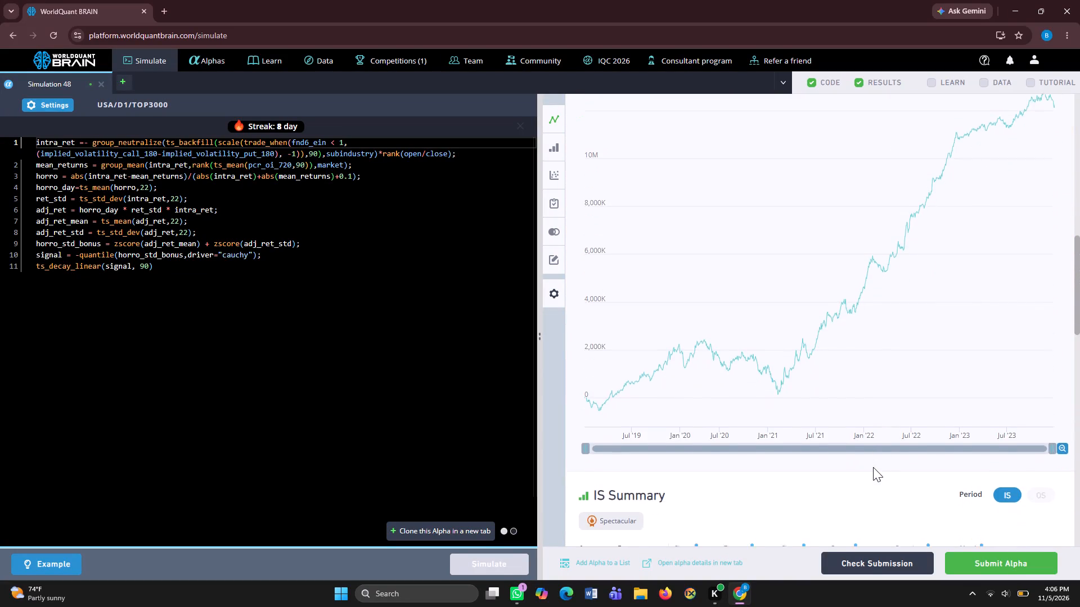
scroll(873, 467, "down", 5)
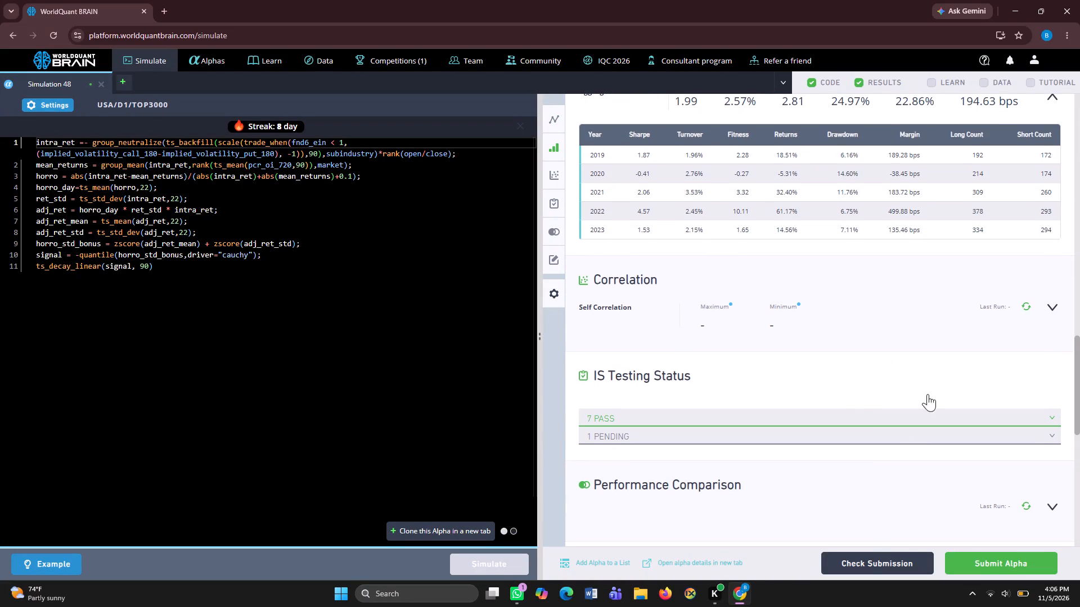
left_click(1030, 307)
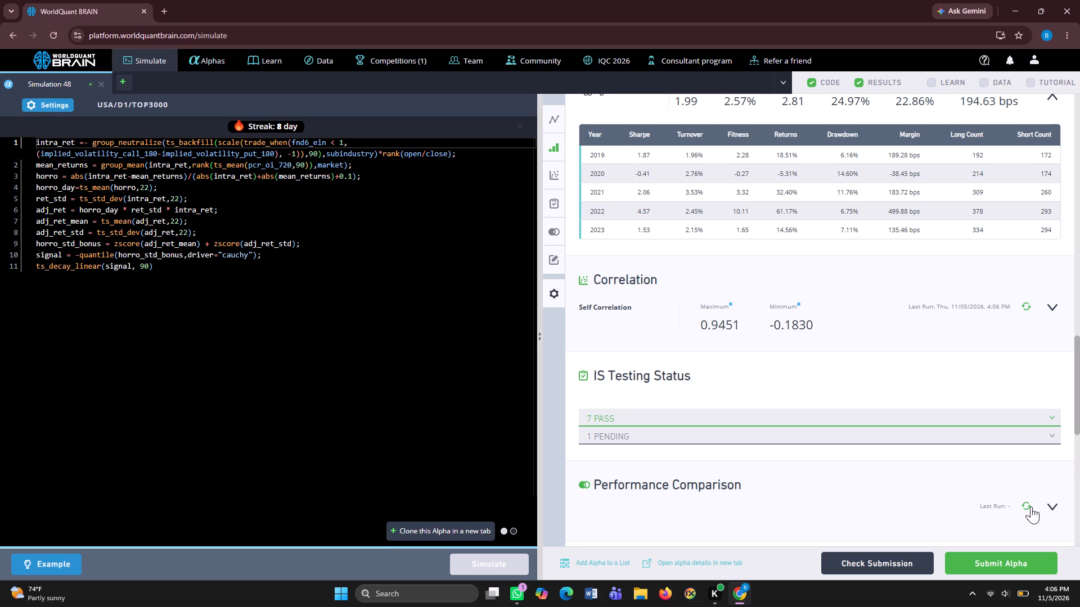
left_click(1017, 559)
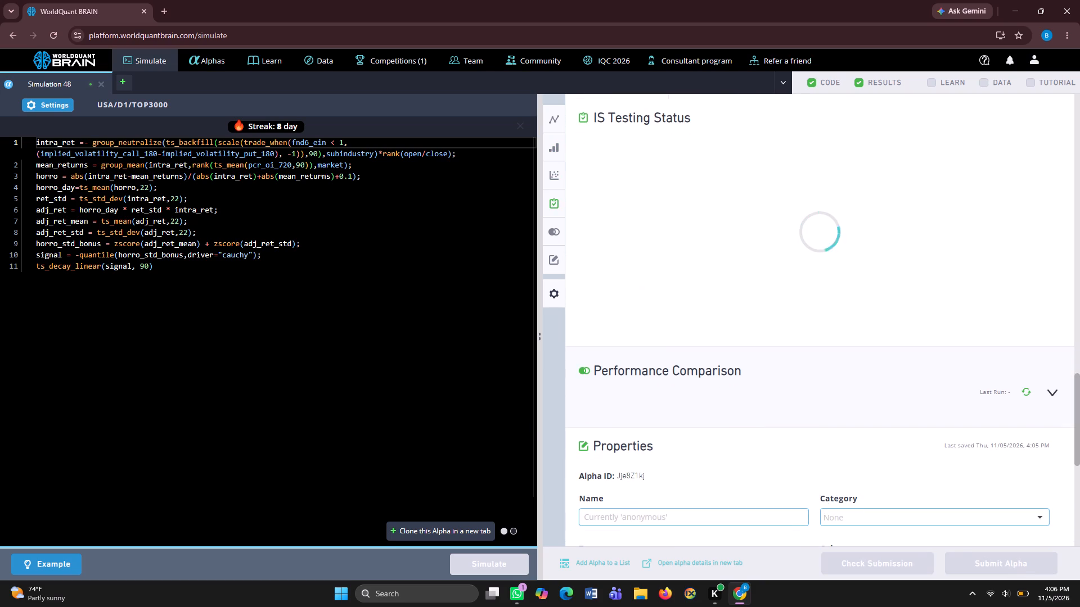
Set Simulation 48's decay to 200 and apply the settings.
left_click(40, 101)
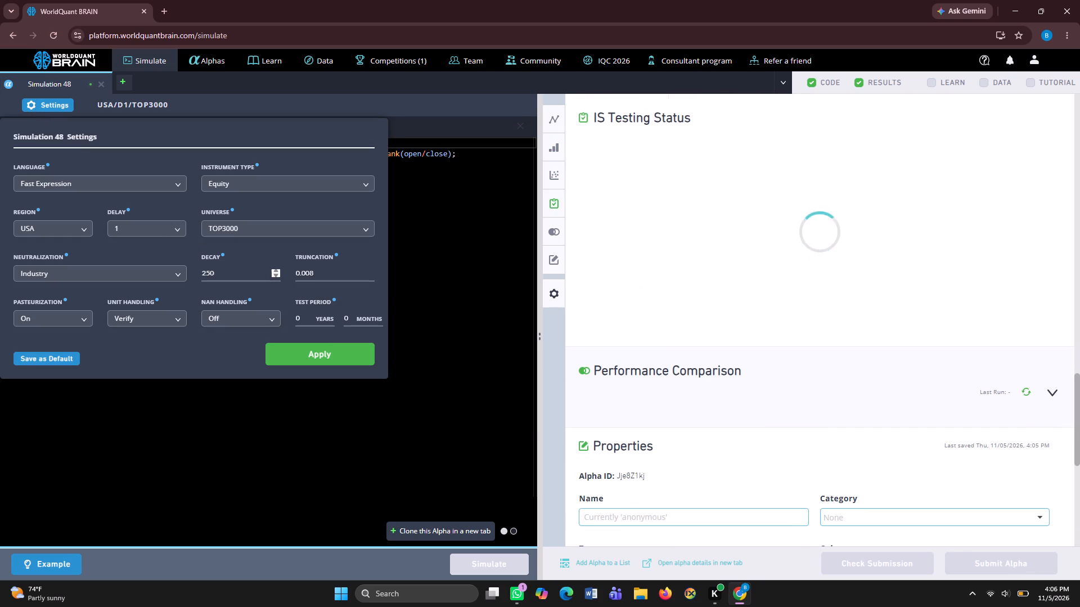
left_click(227, 275)
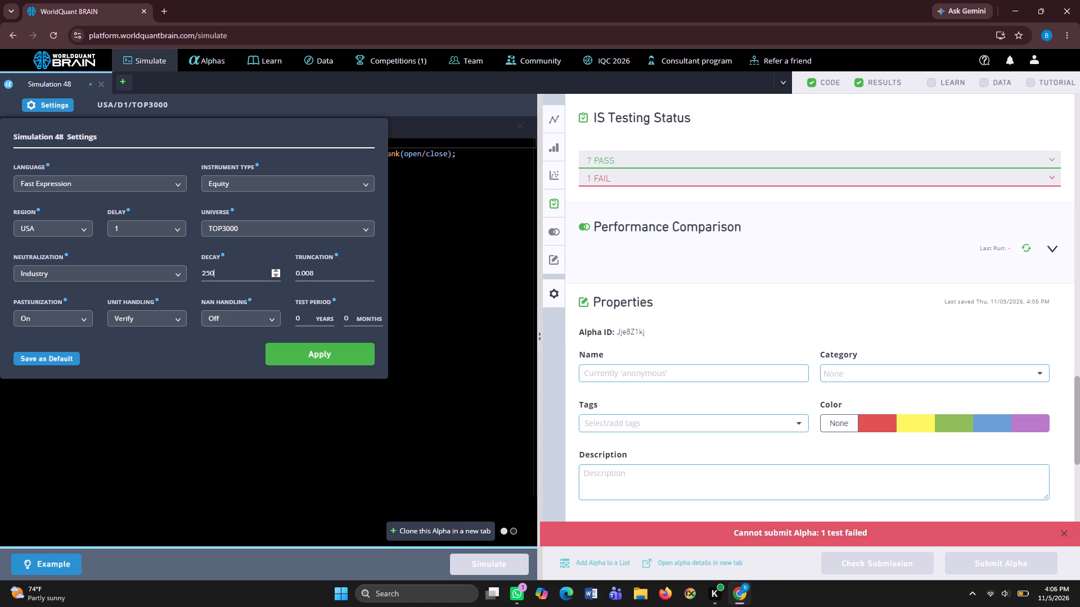
key("BackSpace")
key("BackSpace")
type("00")
left_click(283, 348)
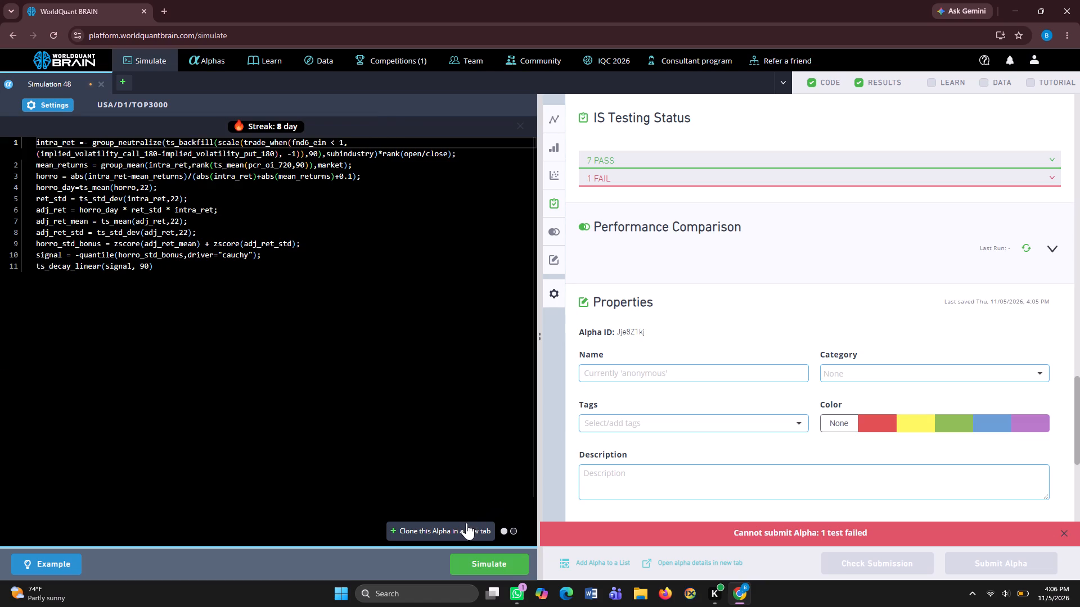
Clone the Simulation 48 alpha into a new tab and run the clone's simulation.
left_click(466, 524)
left_click(487, 566)
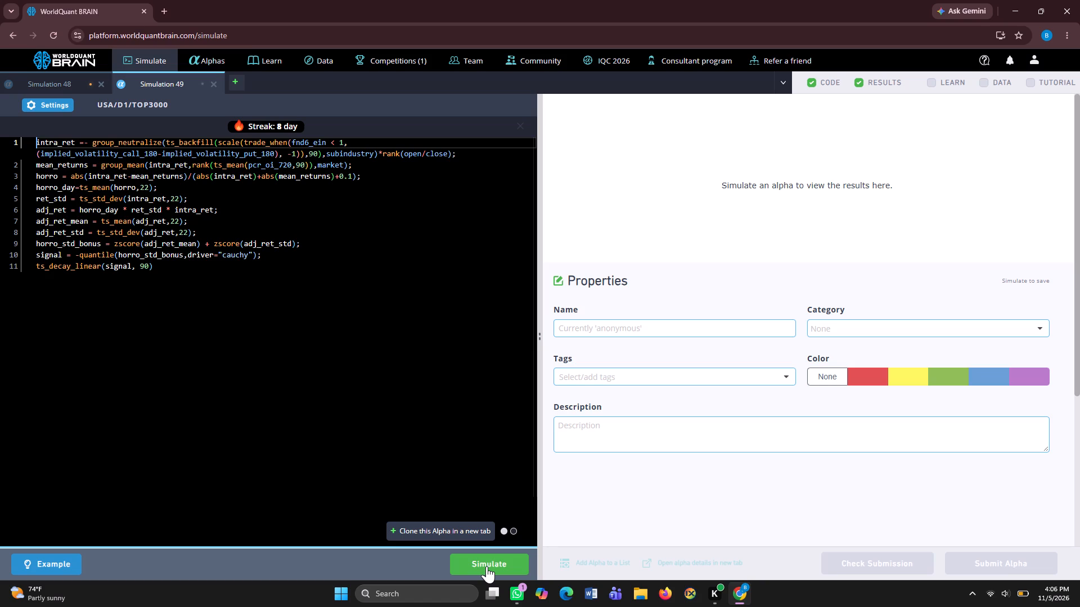
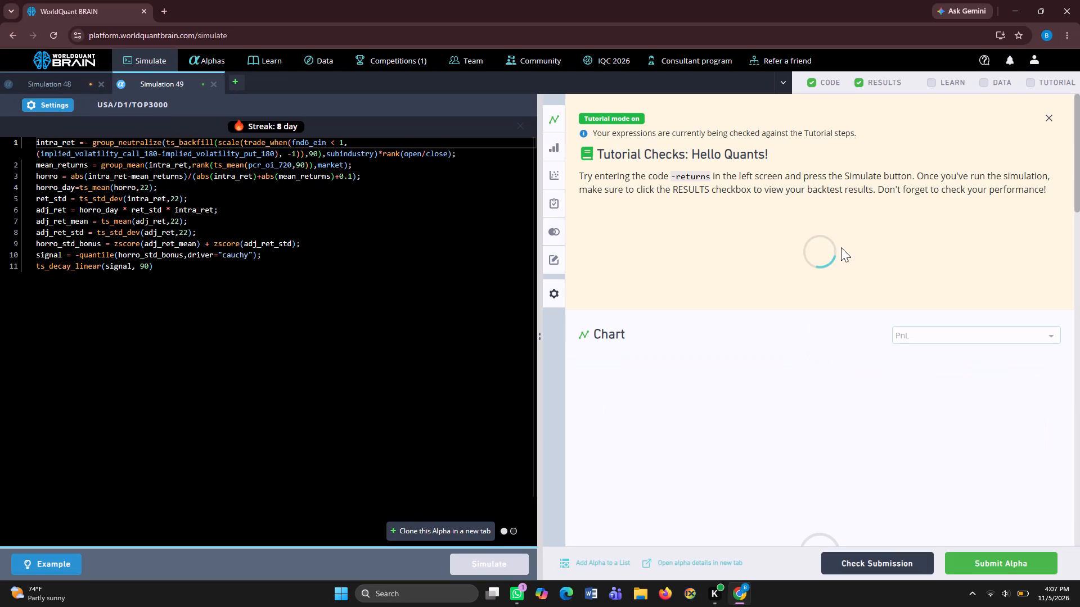
Run the self-correlation check on Simulation 49 and try to submit its alpha.
scroll(776, 320, "down", 4)
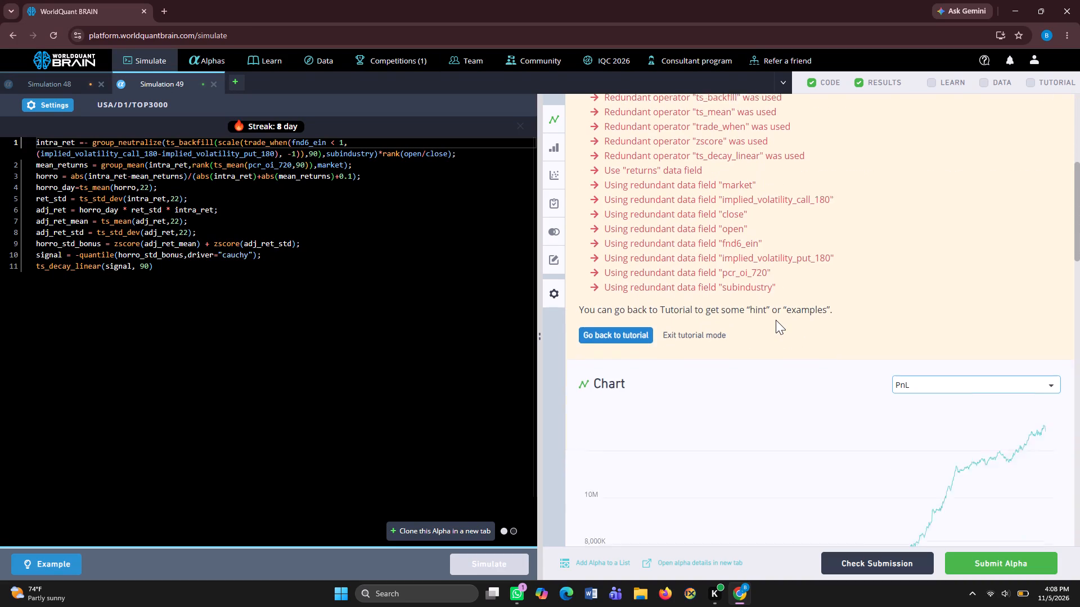
scroll(776, 320, "down", 3)
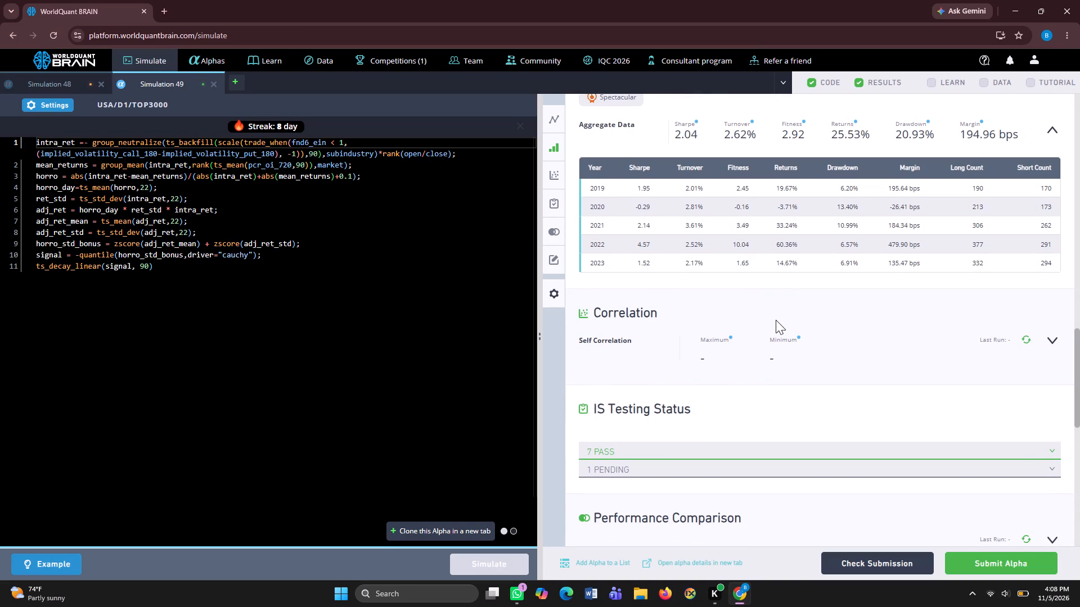
left_click(1023, 339)
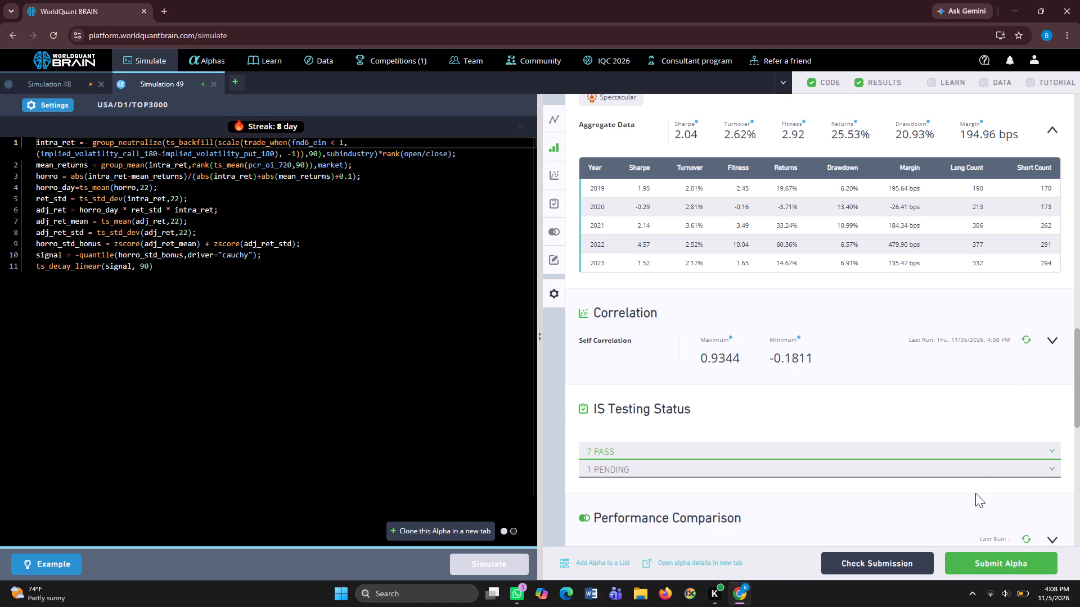
left_click(962, 556)
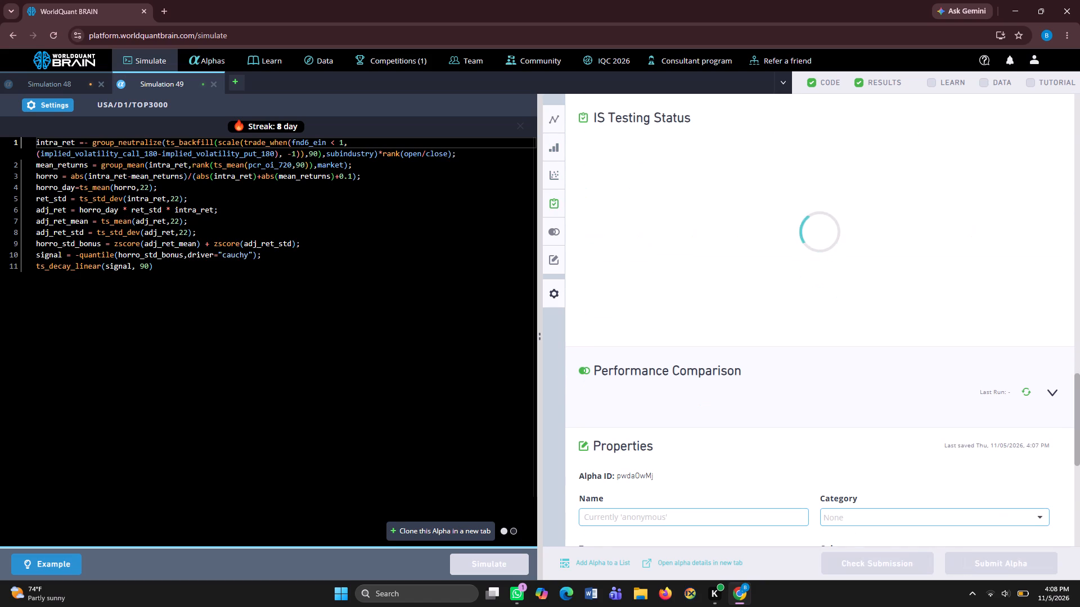
Set Simulation 49's decay to 150 and apply the settings.
left_click(42, 108)
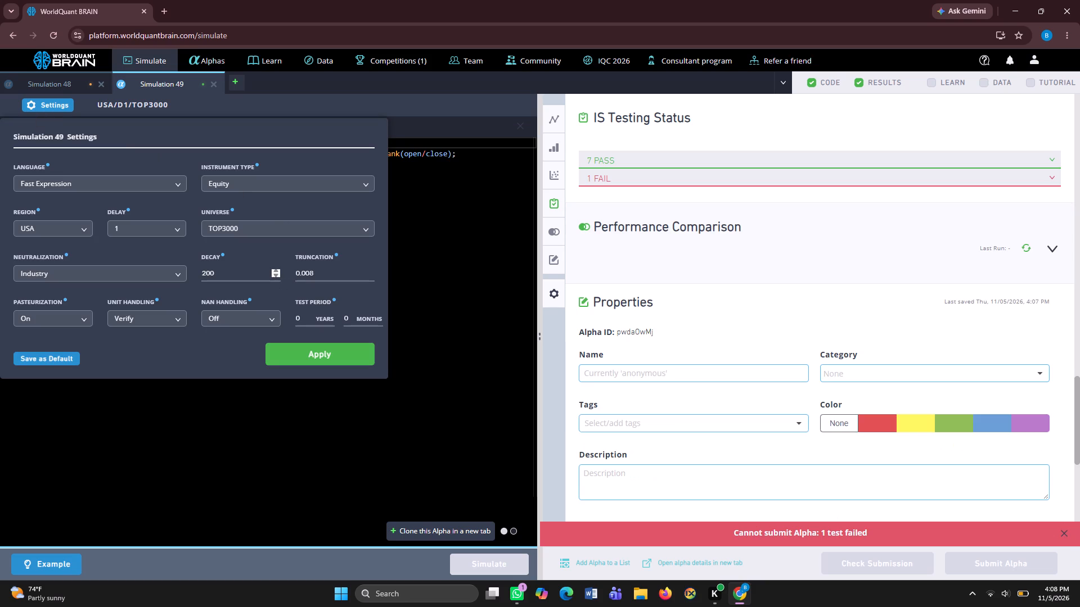
left_click(262, 273)
key("BackSpace")
key("BackSpace")
key("BackSpace")
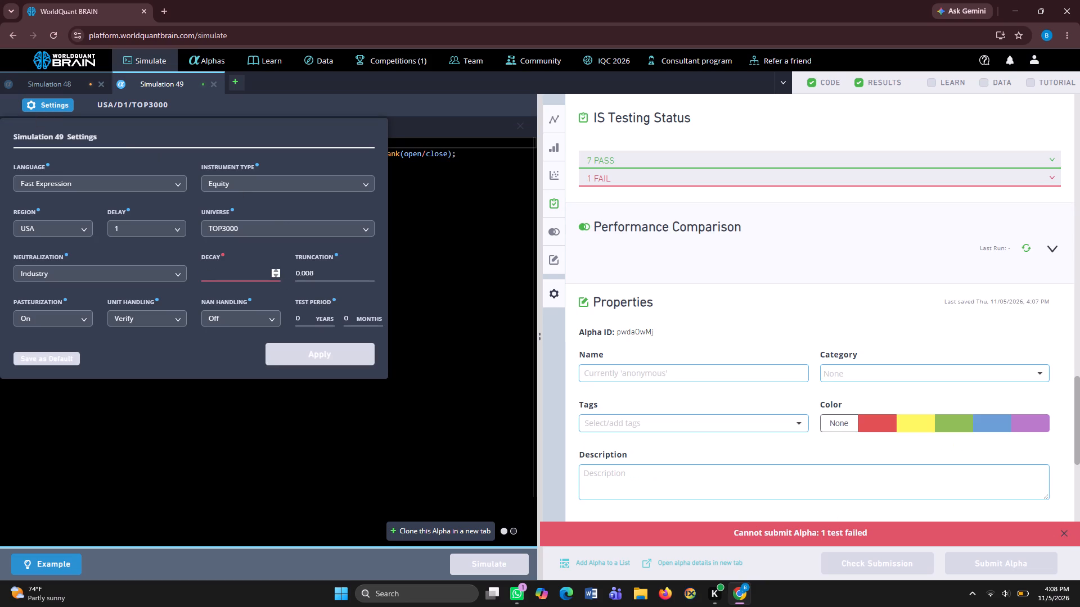
key("1")
type("50")
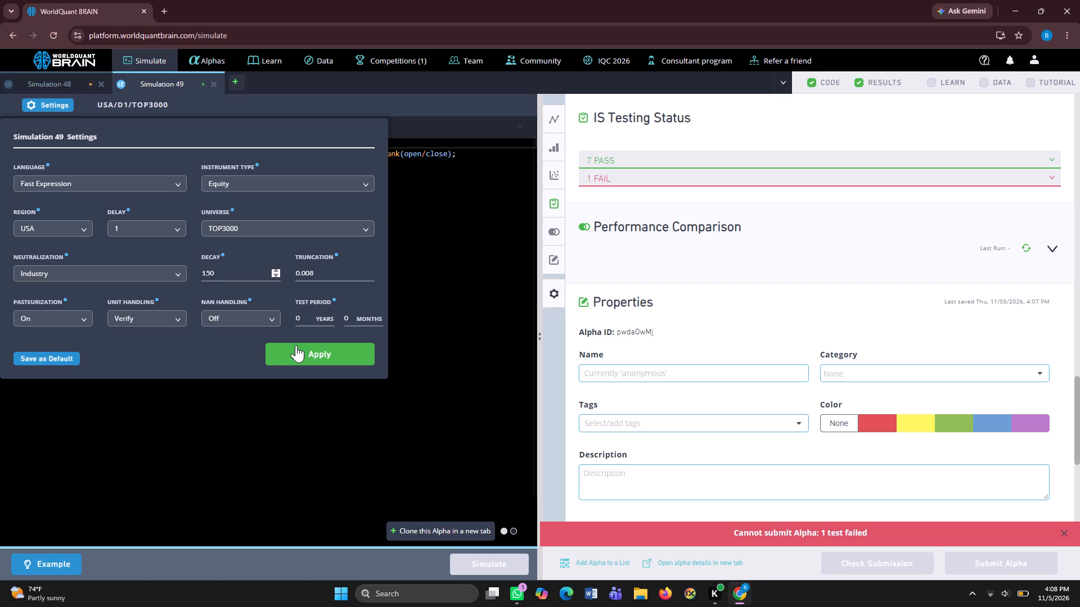
left_click(296, 346)
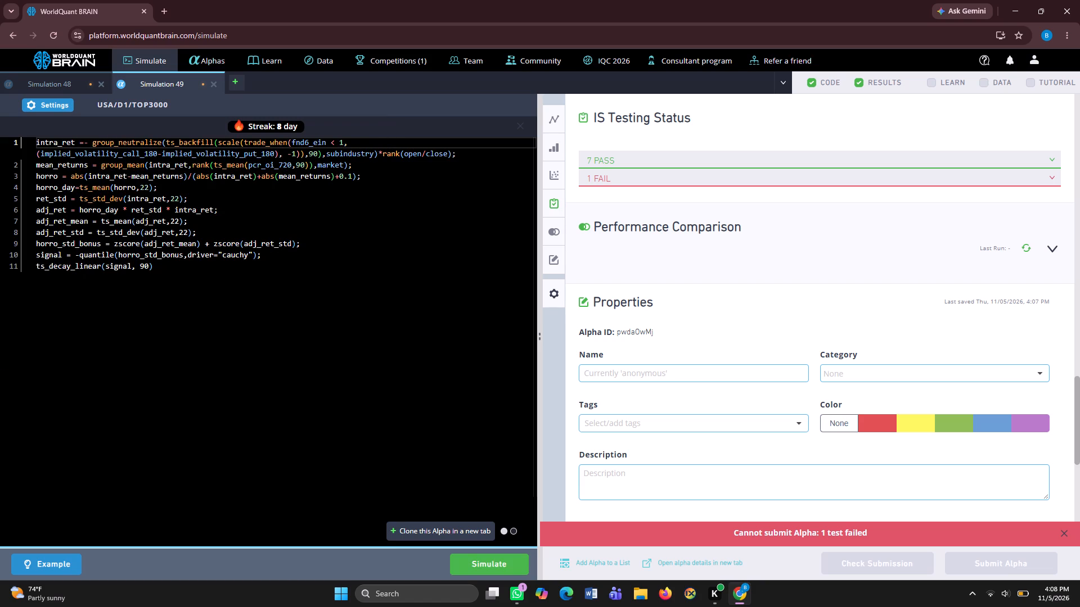
Clone the Simulation 49 alpha into a new tab and run the clone's simulation.
left_click(467, 533)
left_click(481, 561)
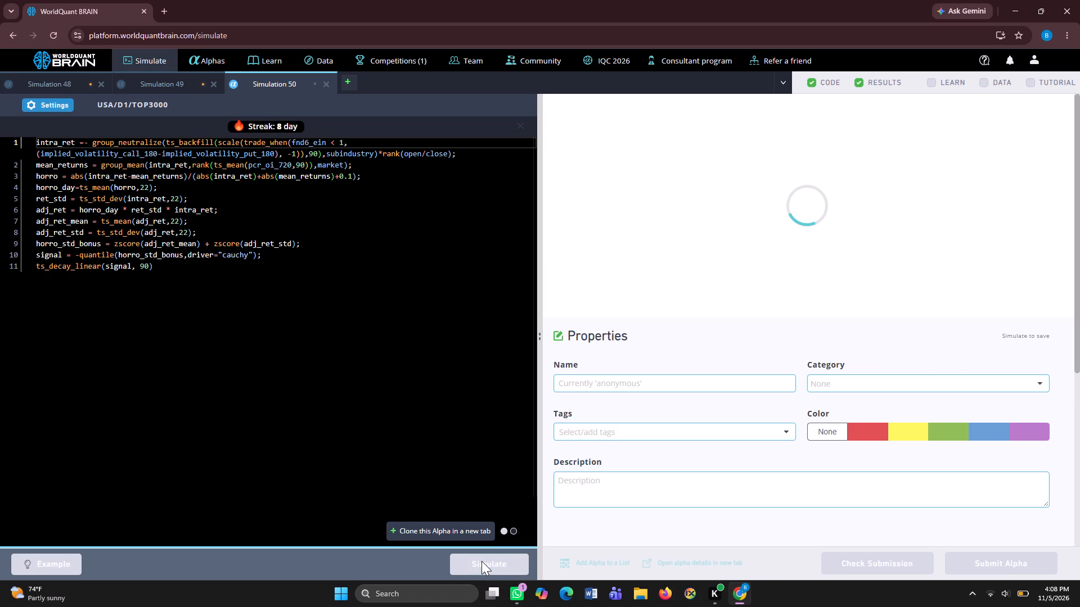
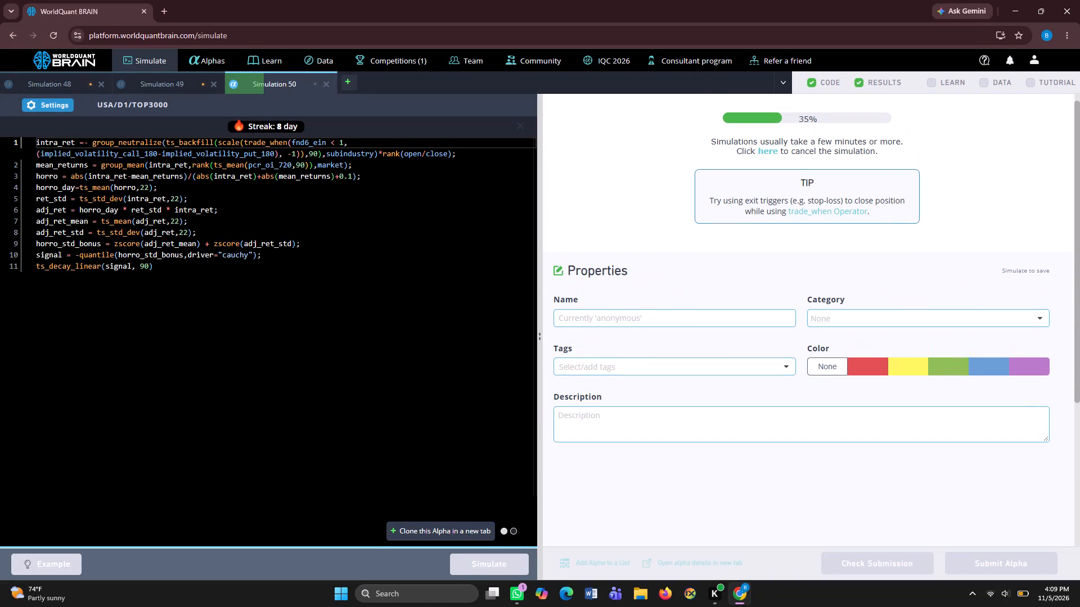
Run the self-correlation check on Simulation 50's results and try to submit its alpha.
scroll(678, 330, "up", 1)
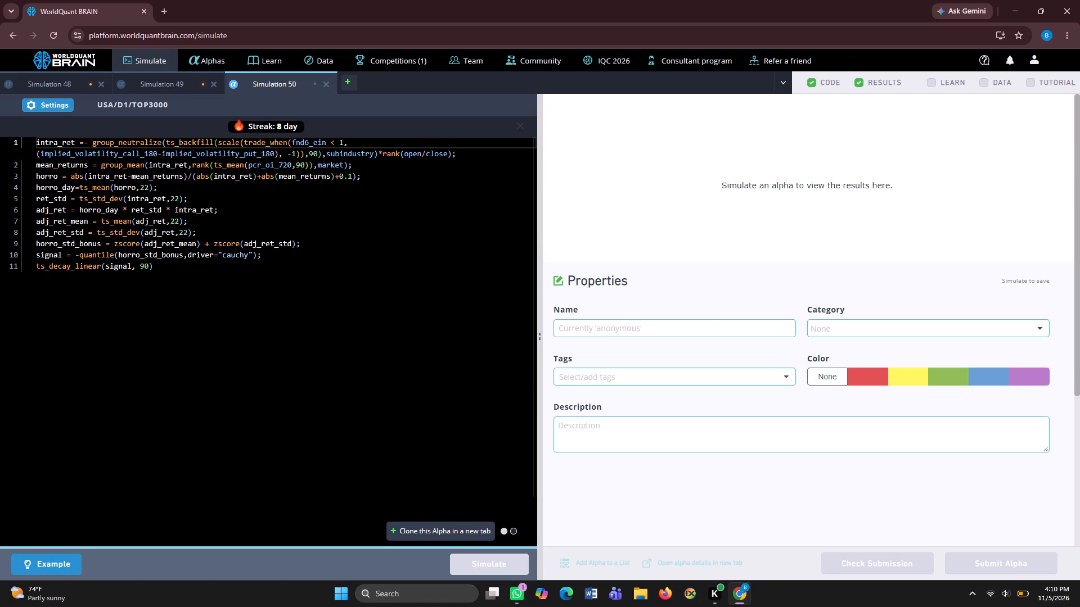
scroll(919, 432, "down", 2)
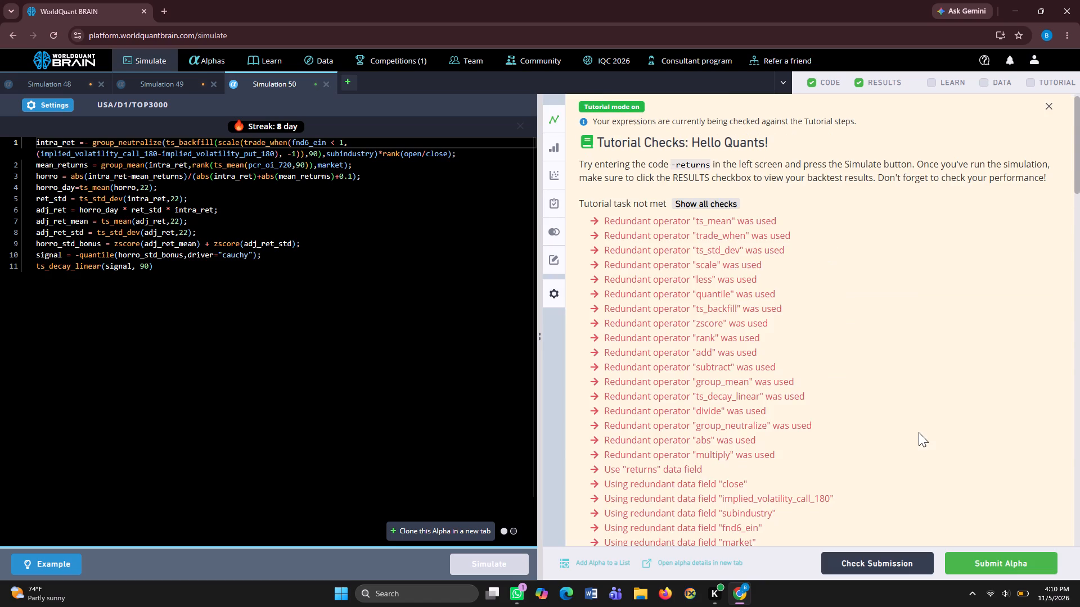
scroll(919, 432, "down", 7)
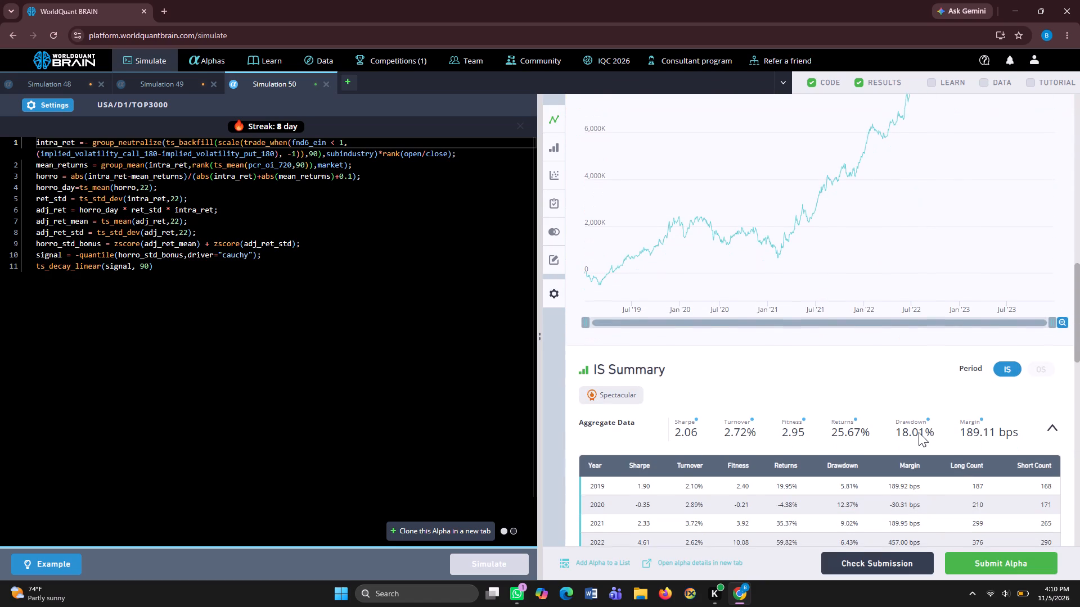
scroll(919, 432, "down", 4)
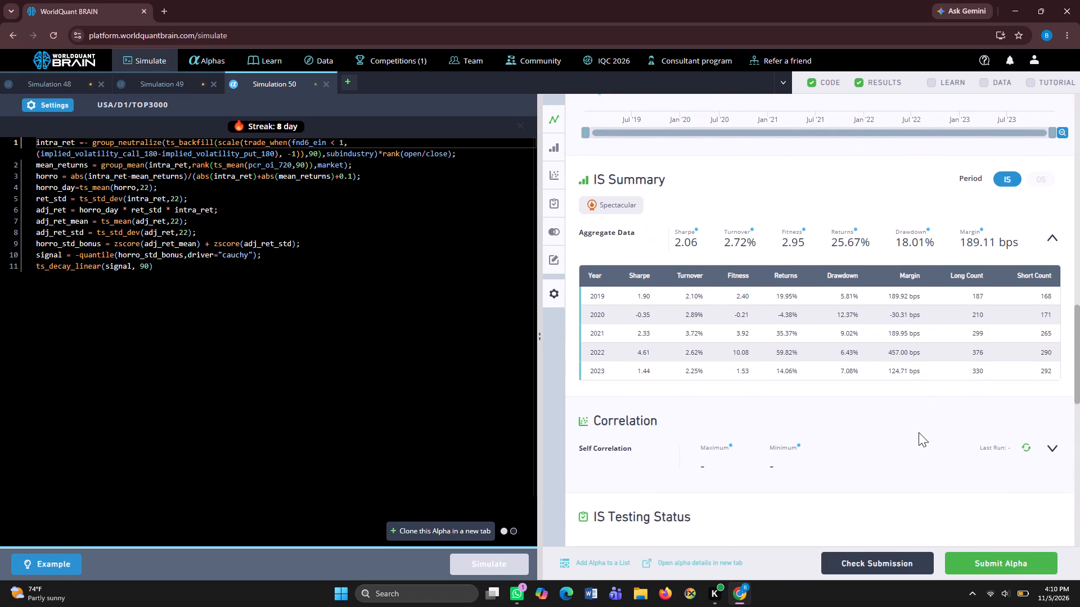
left_click(1027, 443)
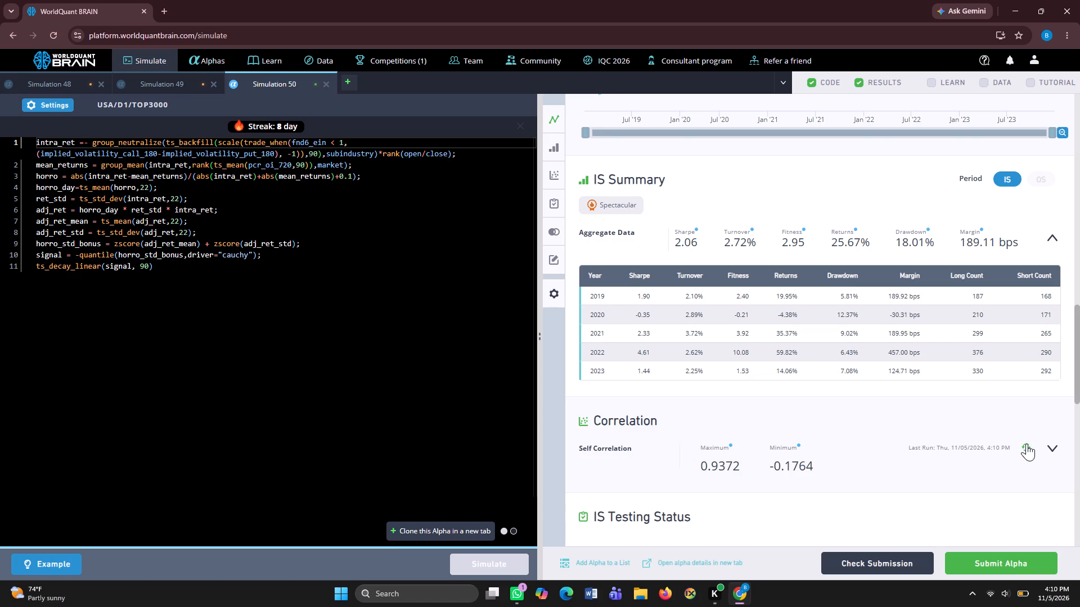
left_click(993, 555)
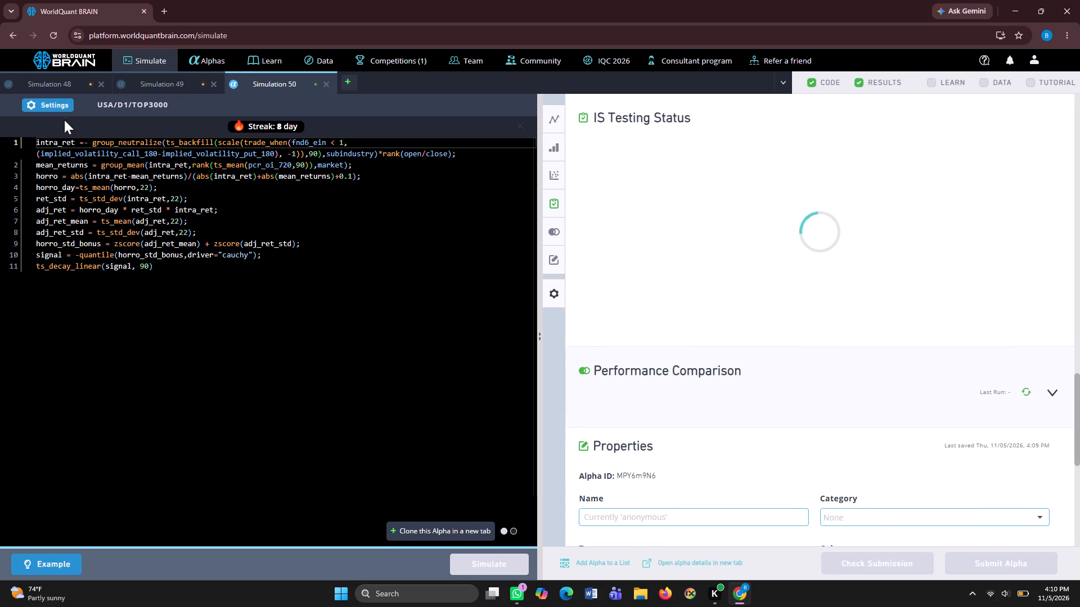
Set Simulation 50's decay to 50 and apply the settings.
left_click(64, 106)
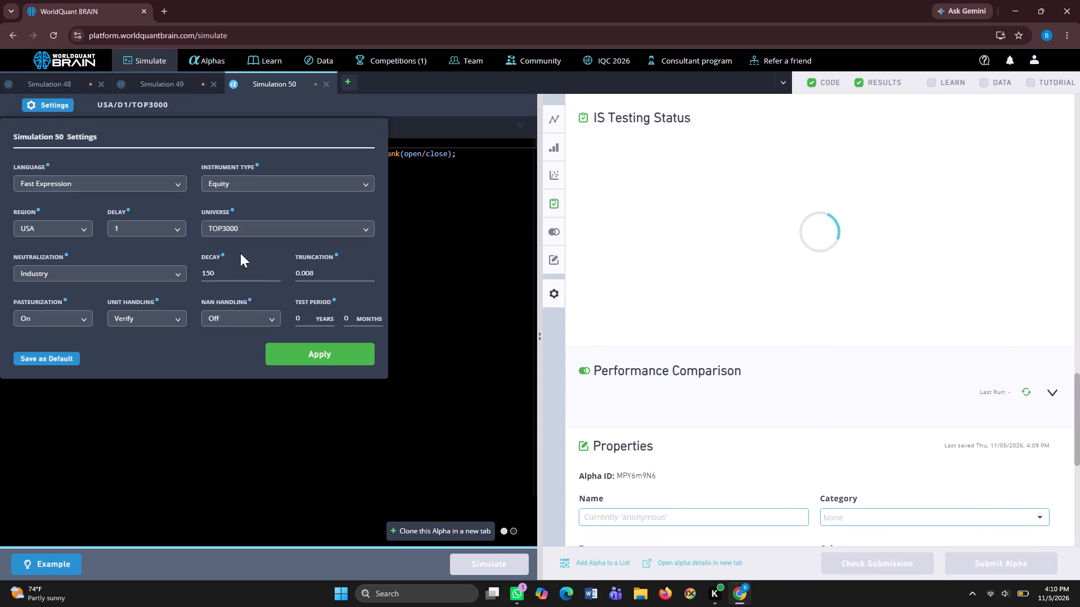
left_click(260, 274)
key("BackSpace")
key("BackSpace")
key("BackSpace")
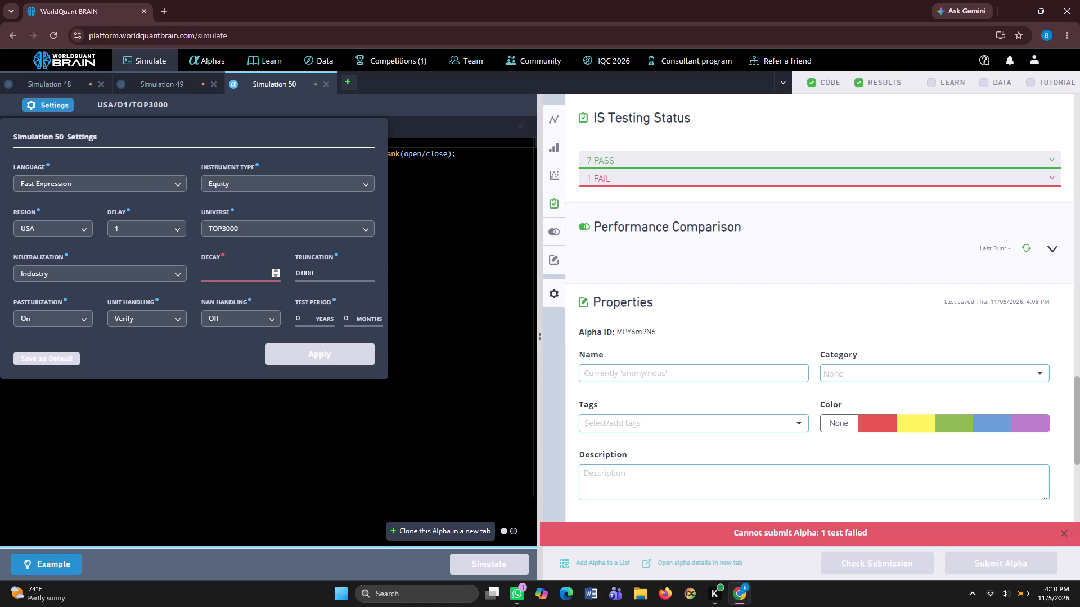
type("50")
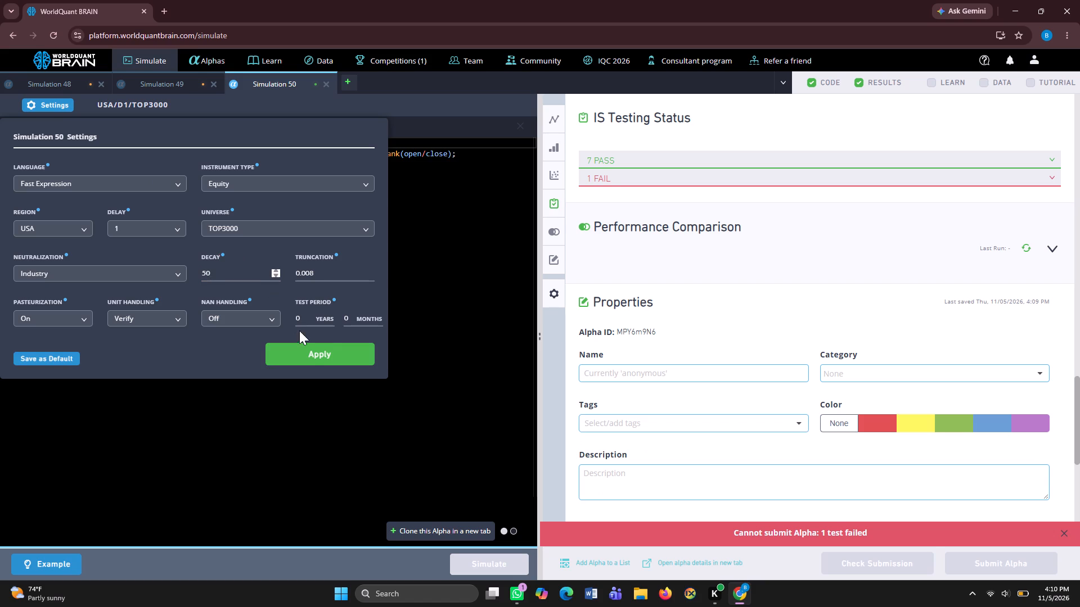
left_click(326, 358)
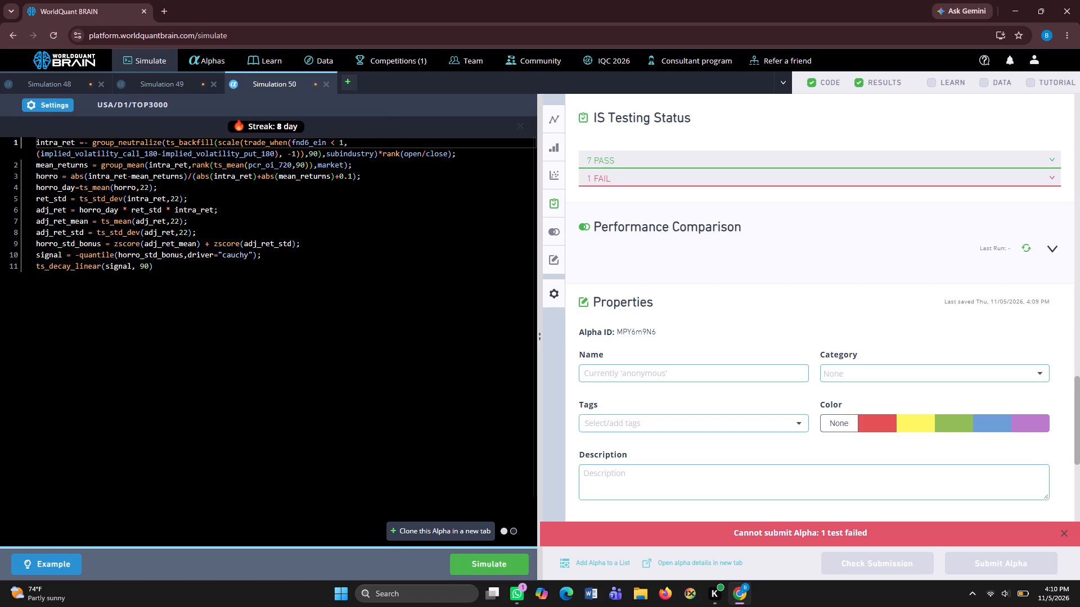
Clone the Simulation 50 alpha into a new tab and run the clone's simulation.
left_click(443, 534)
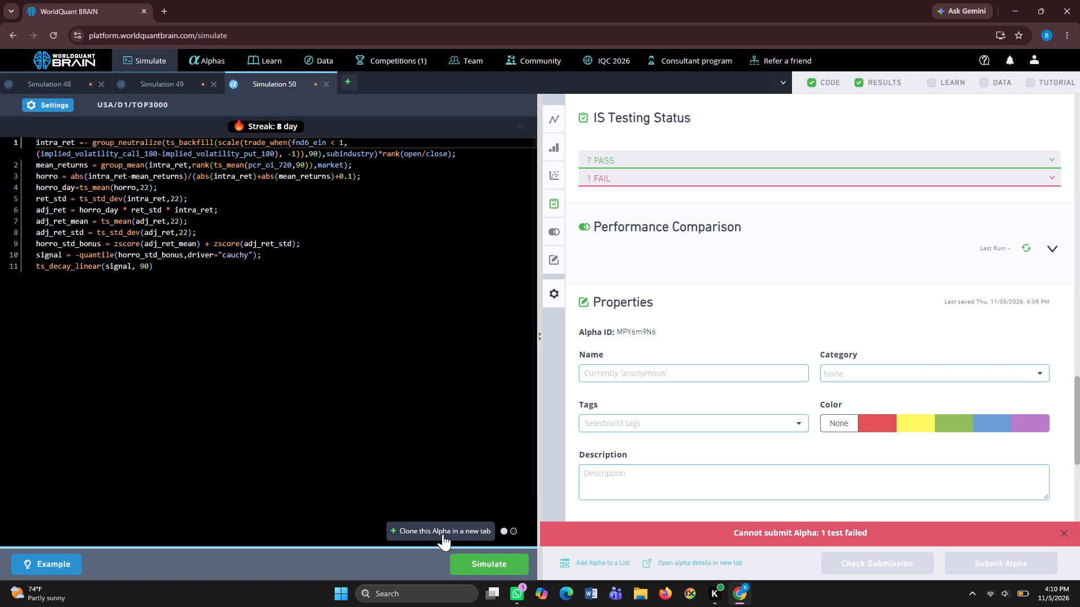
left_click(475, 558)
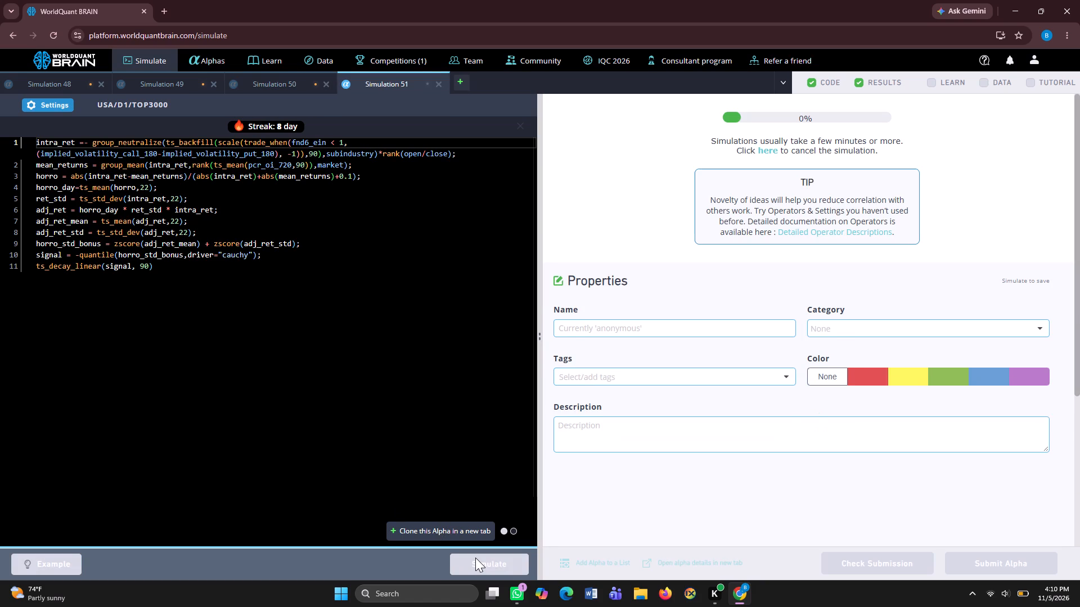
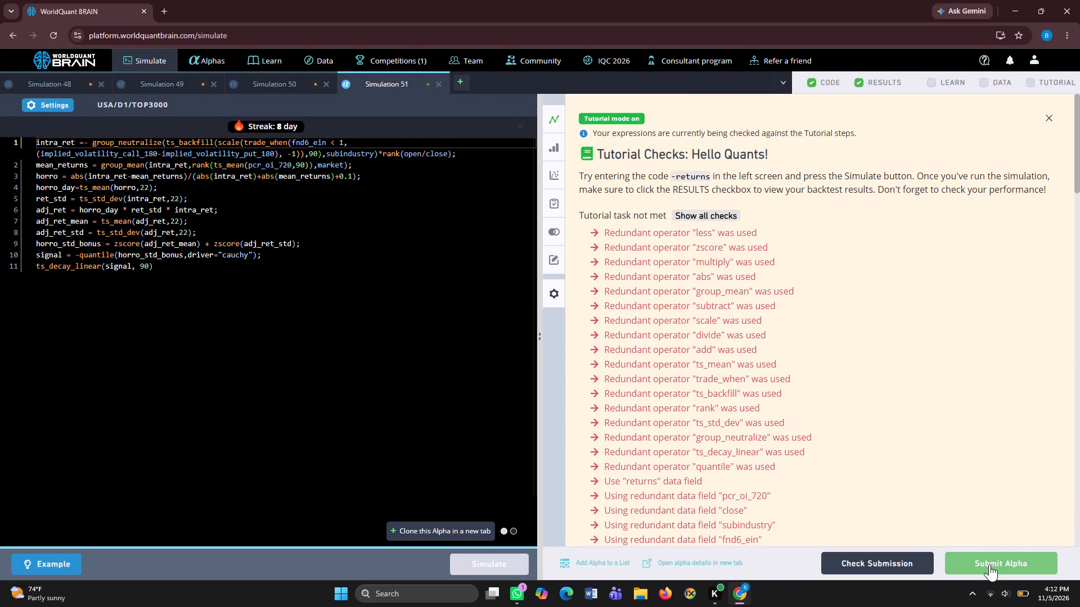
Submit the cloned alpha in Simulation 51.
left_click(989, 564)
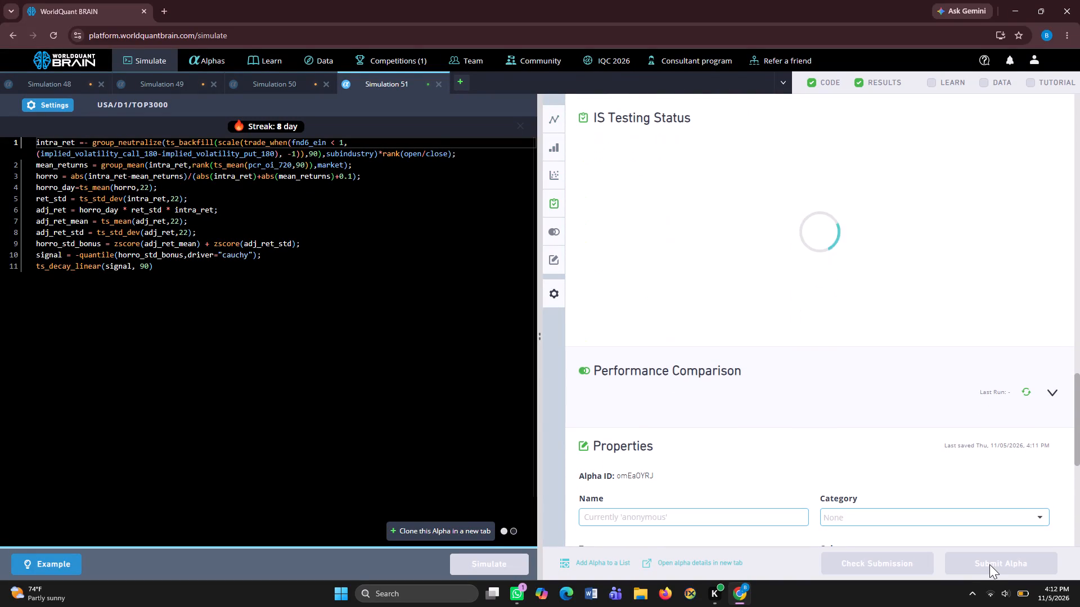
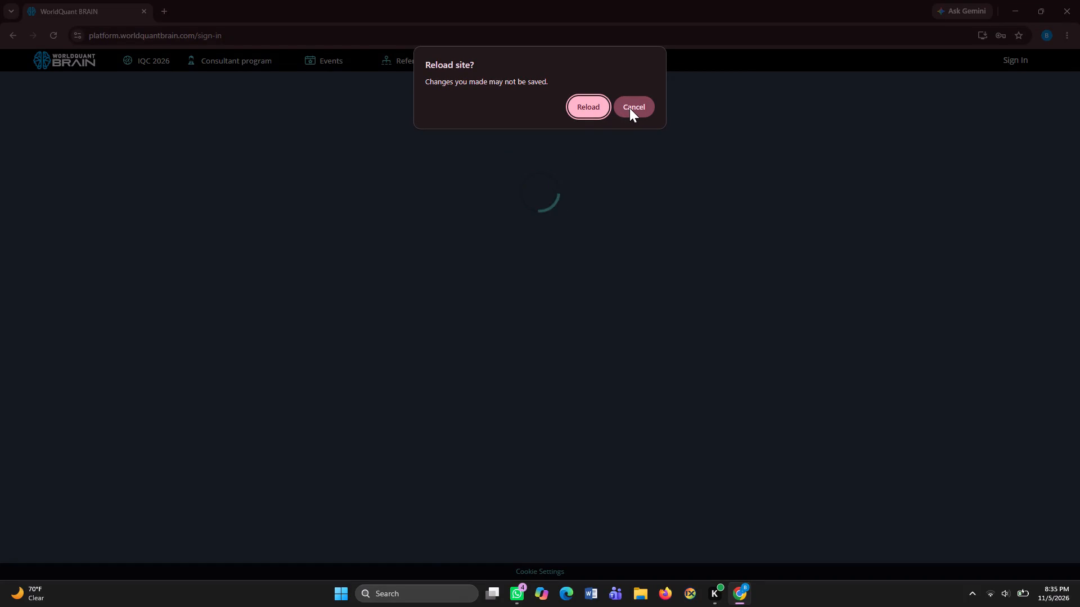
Cancel the site reload and stay on the current sign-in page.
left_click(629, 108)
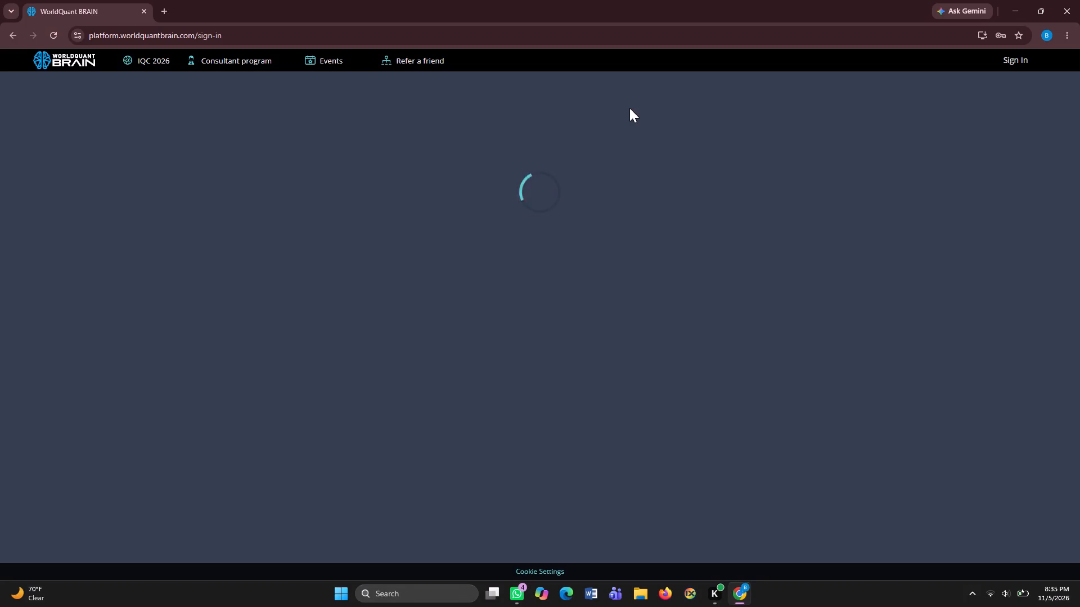
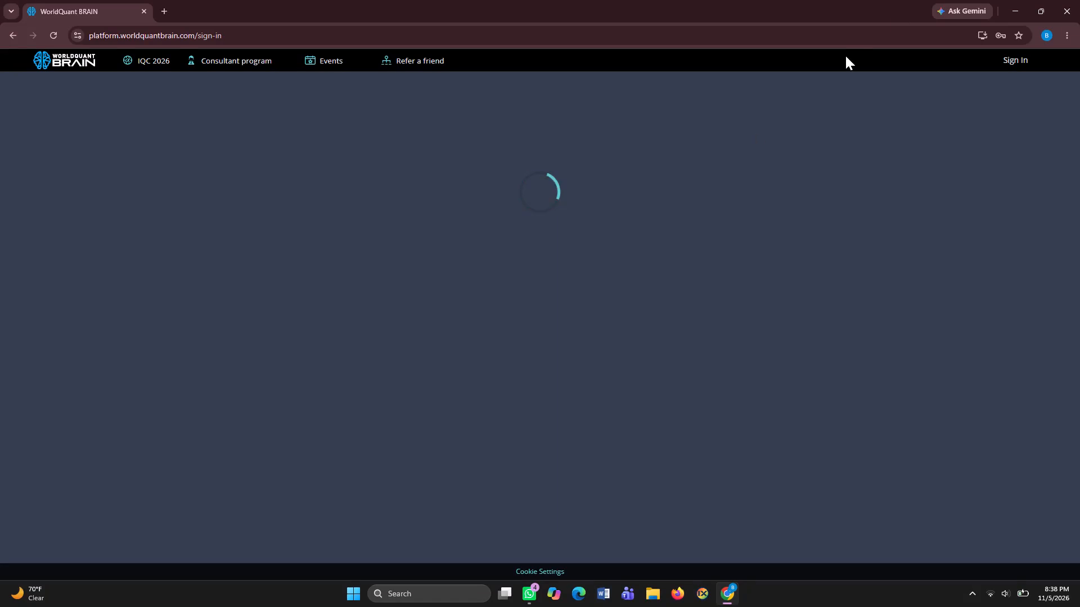
Close the browser window with the WorldQuant BRAIN sign-in page, leaving the site without saving changes.
left_click(1057, 5)
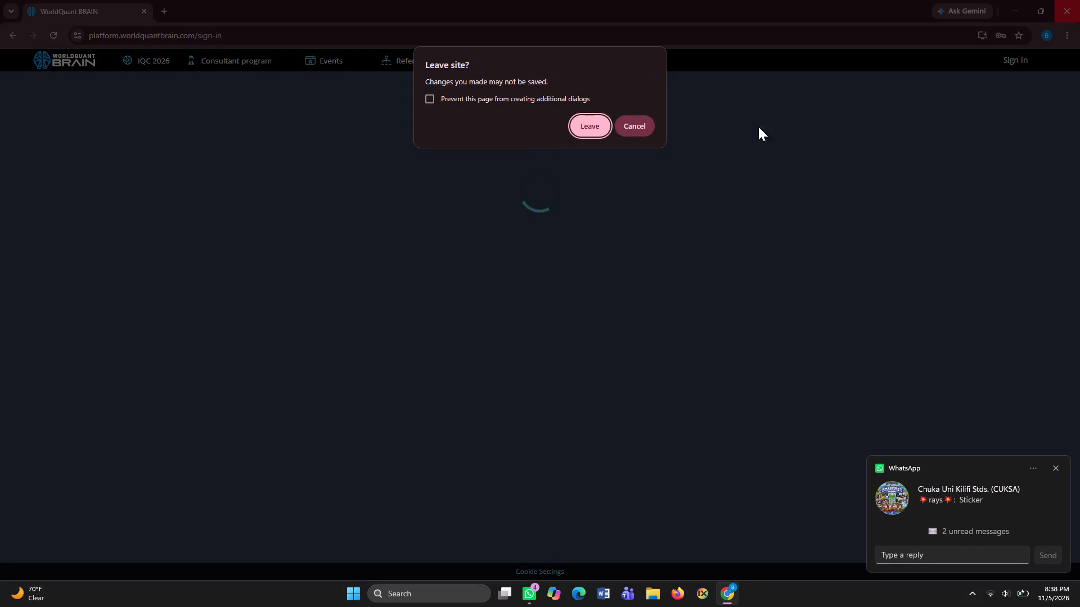
left_click(586, 124)
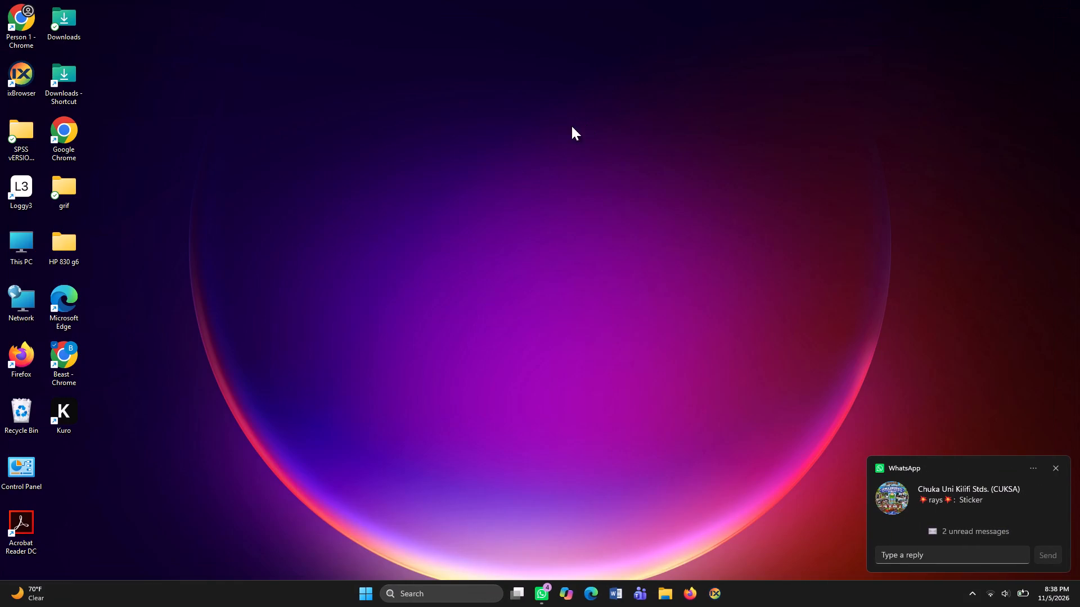
Launch the Loggy3 application from the desktop.
double_click(20, 182)
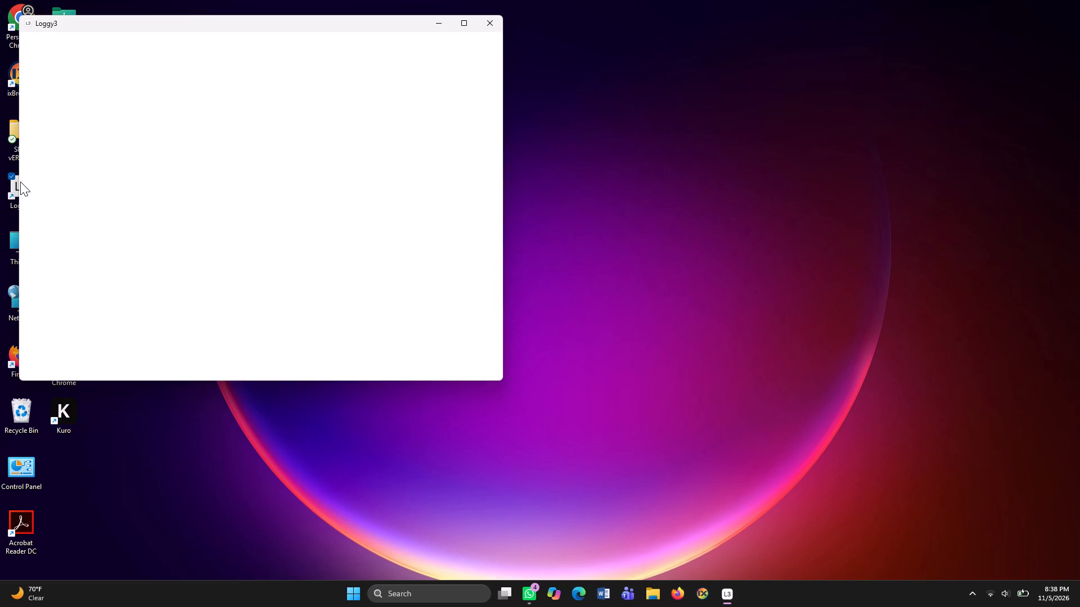